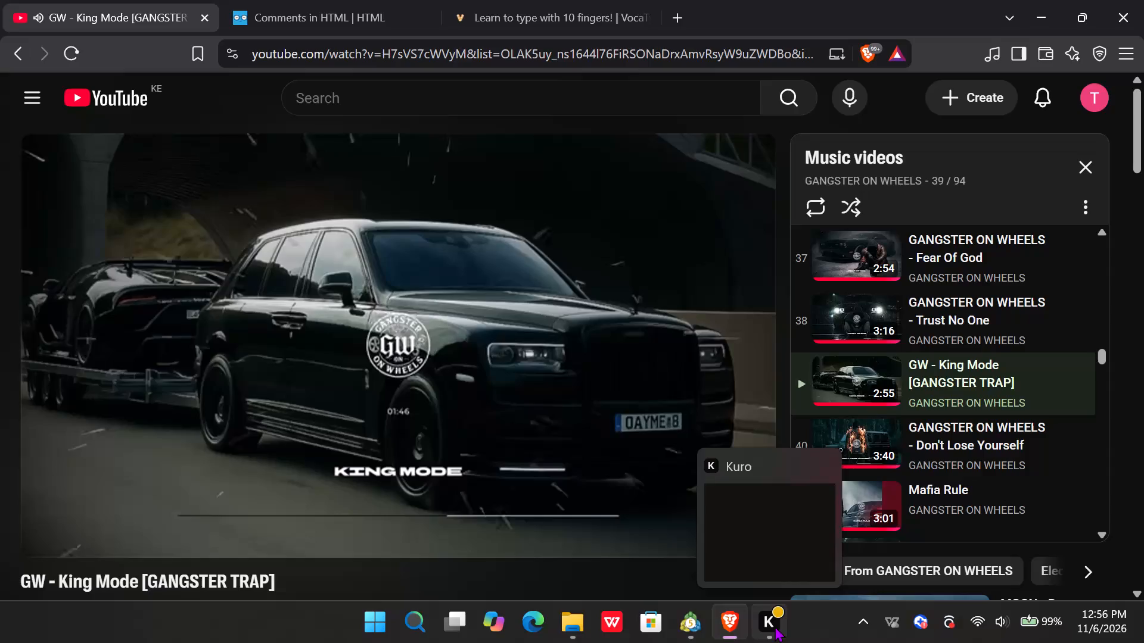
Switch to MetaTrader 5 and examine the XAUUSD.m price action and existing drawings on the H1 and H4 timeframes.
left_click(685, 620)
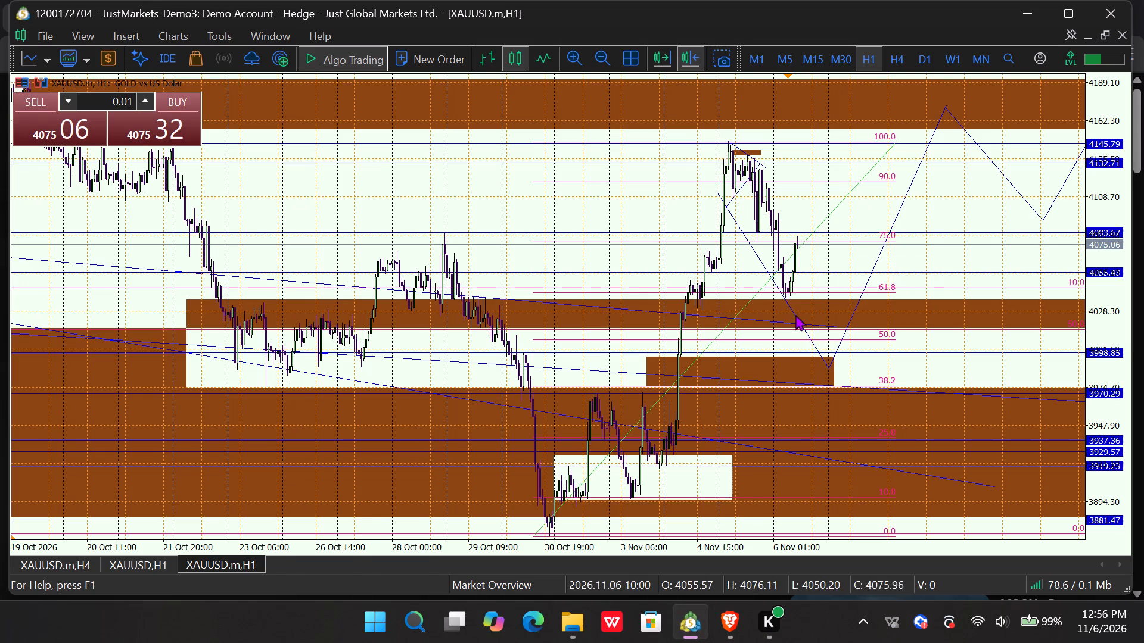
left_click_drag(605, 350, 770, 347)
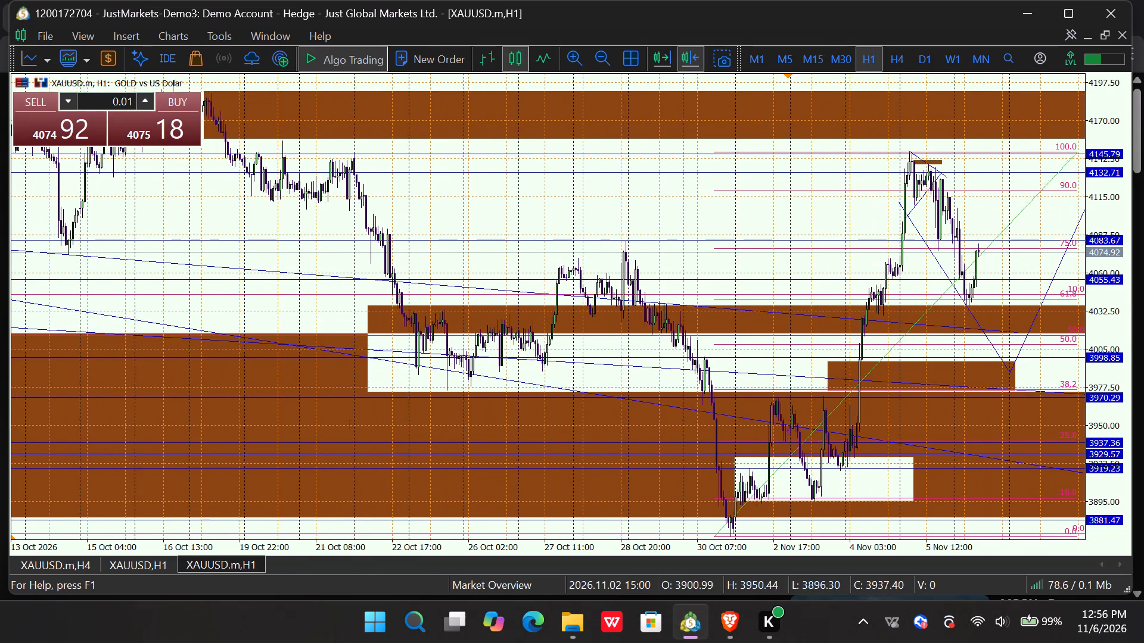
left_click_drag(770, 347, 498, 302)
left_click(897, 53)
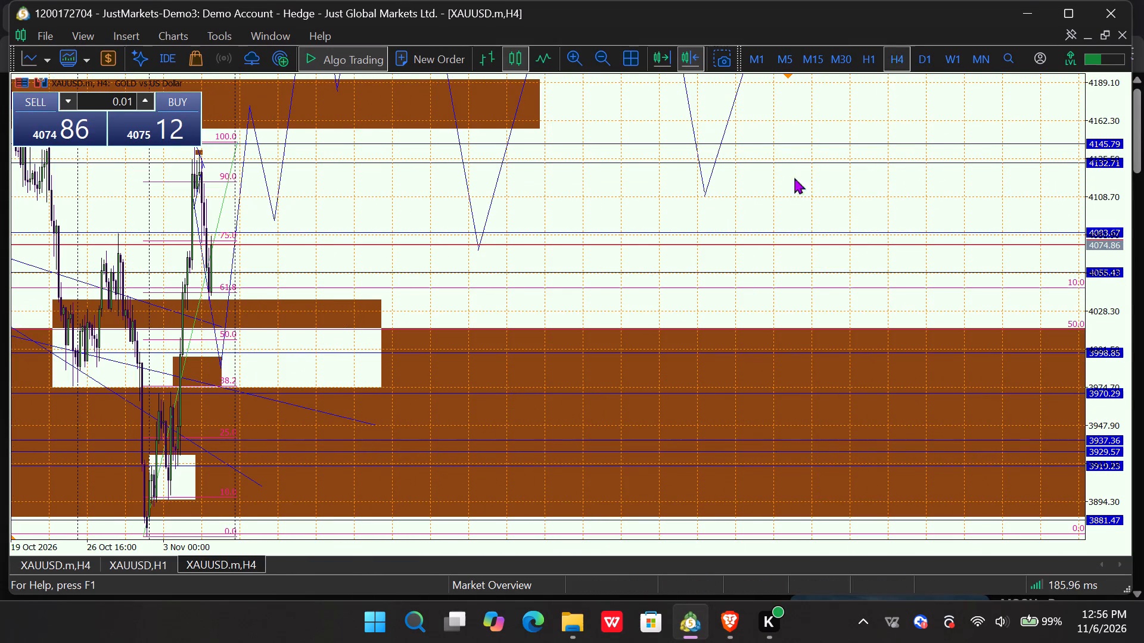
left_click_drag(571, 238, 1034, 237)
left_click_drag(649, 248, 733, 249)
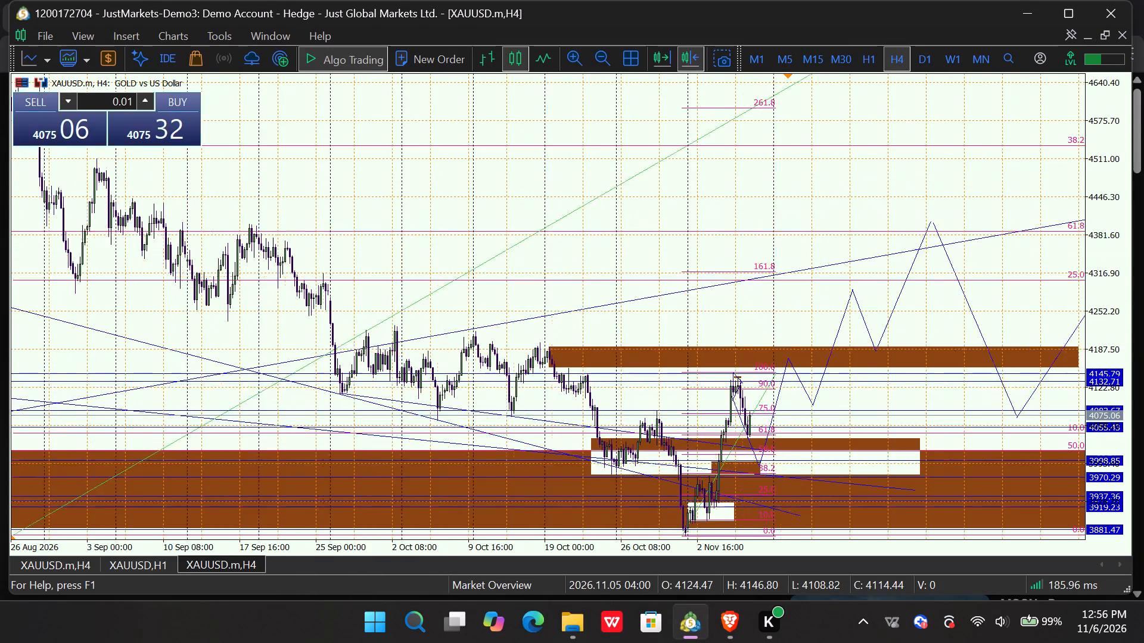
left_click_drag(733, 249, 817, 255)
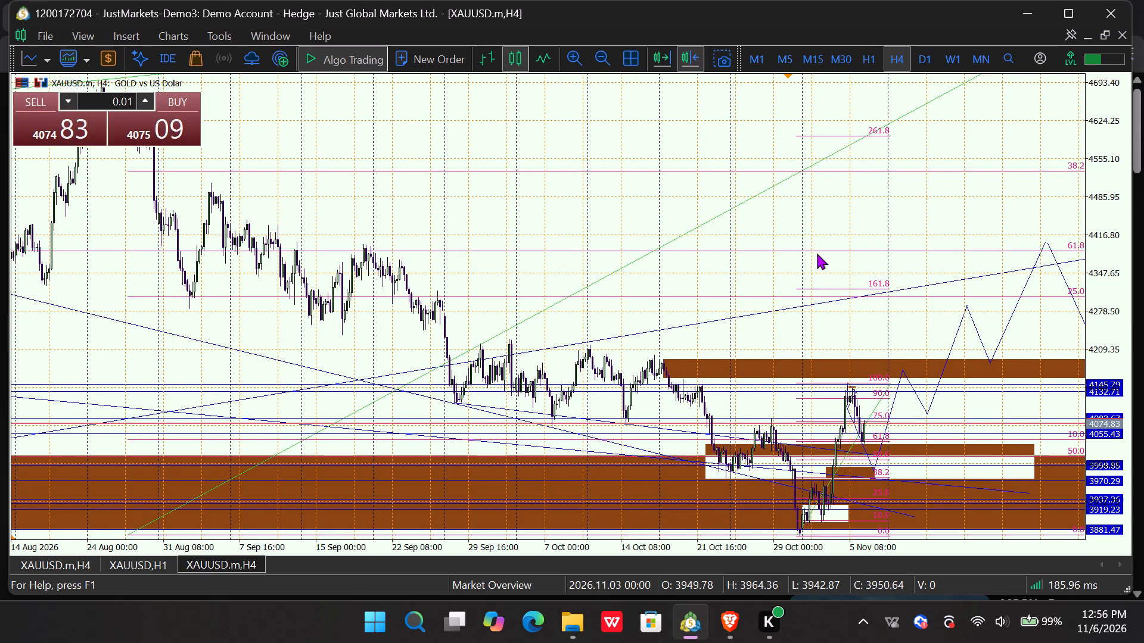
scroll(817, 253, "up", 4, "ctrl")
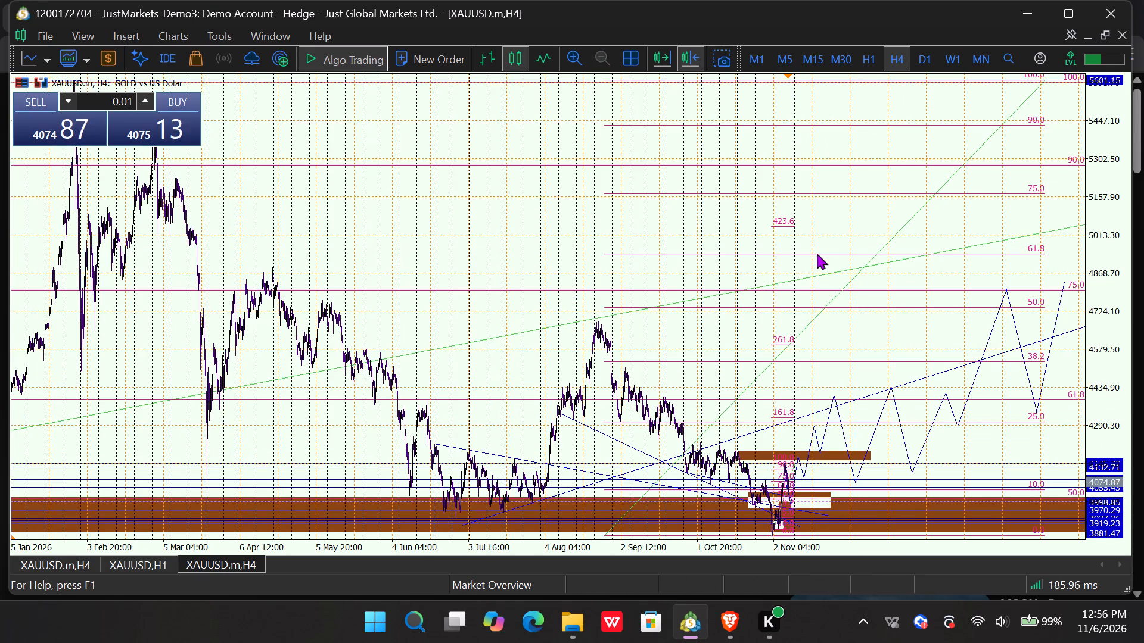
left_click(817, 253)
scroll(817, 253, "down", 3, "ctrl")
scroll(817, 253, "up", 3, "ctrl")
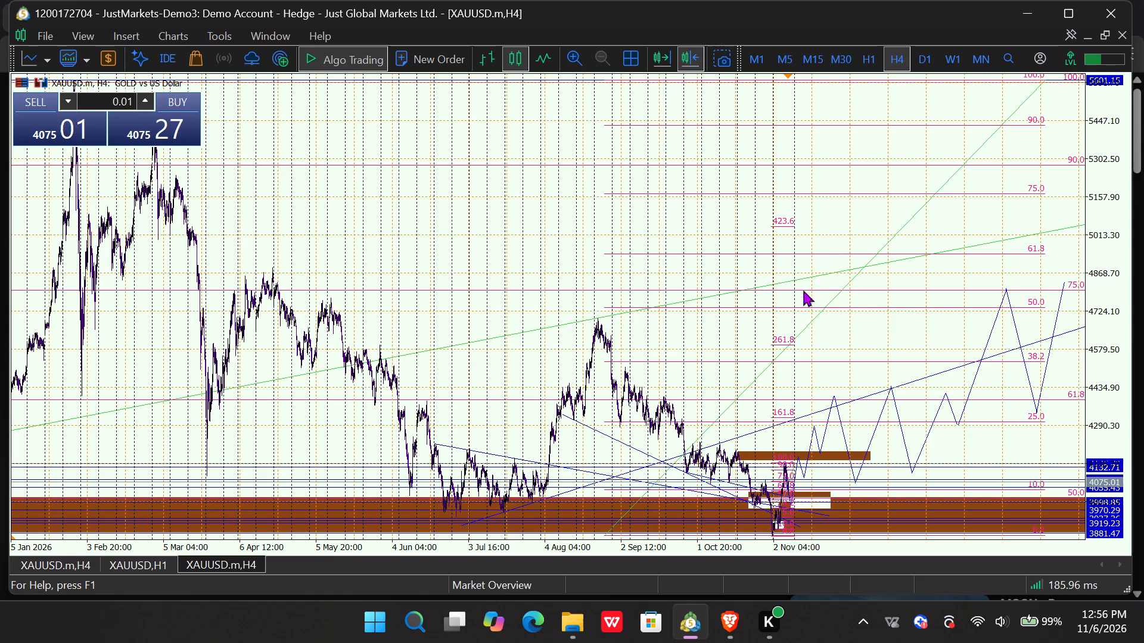
Delete the steep descending trendline starting in August and the long ascending blue trendline from the July lows on the H4 chart.
left_click(624, 444)
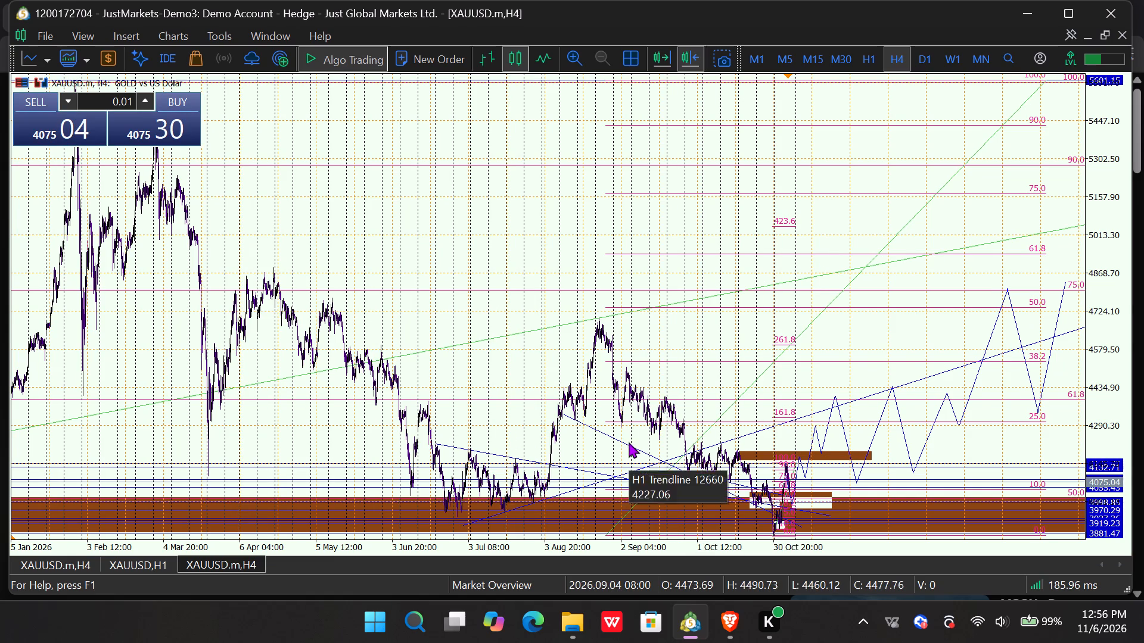
left_click(629, 442)
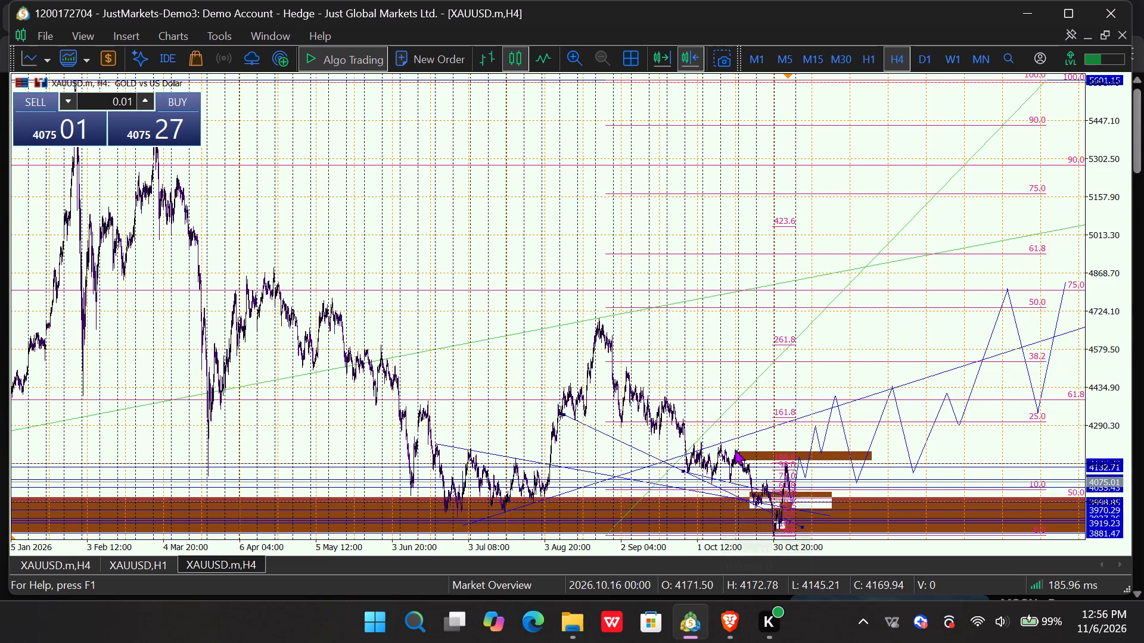
left_click(751, 432)
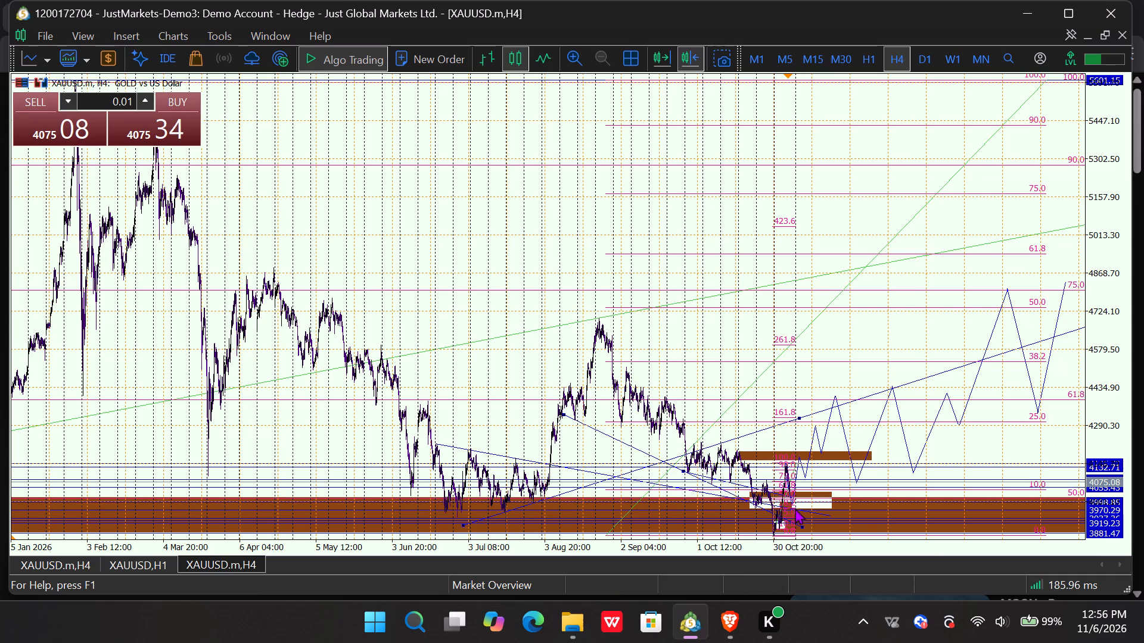
left_click(746, 484)
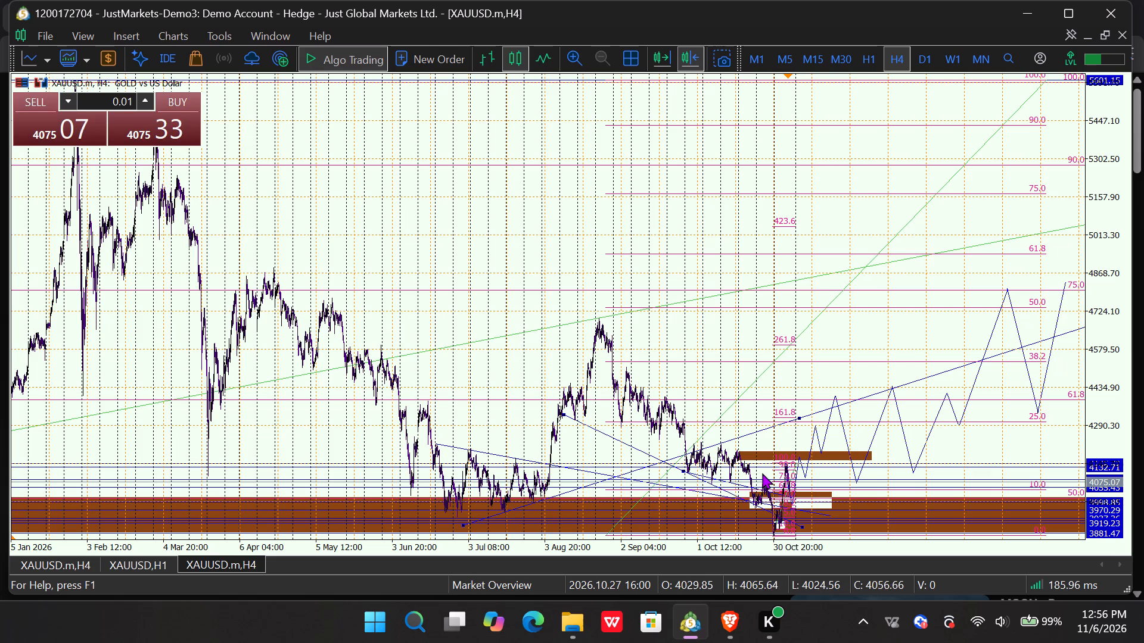
left_click(749, 486)
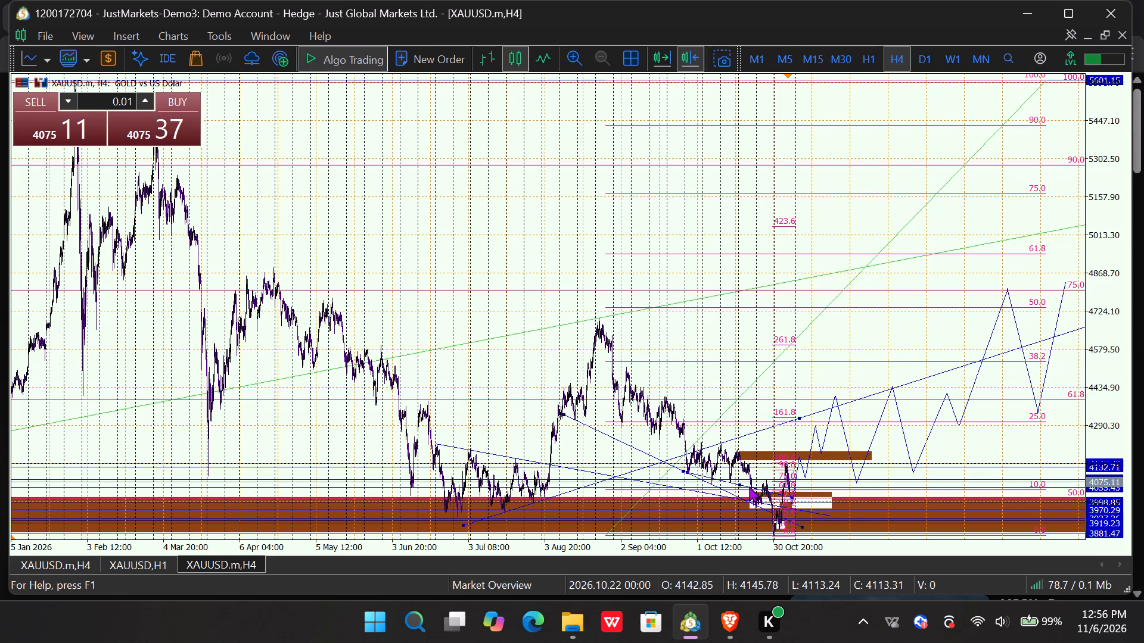
left_click(749, 486)
left_click(741, 485)
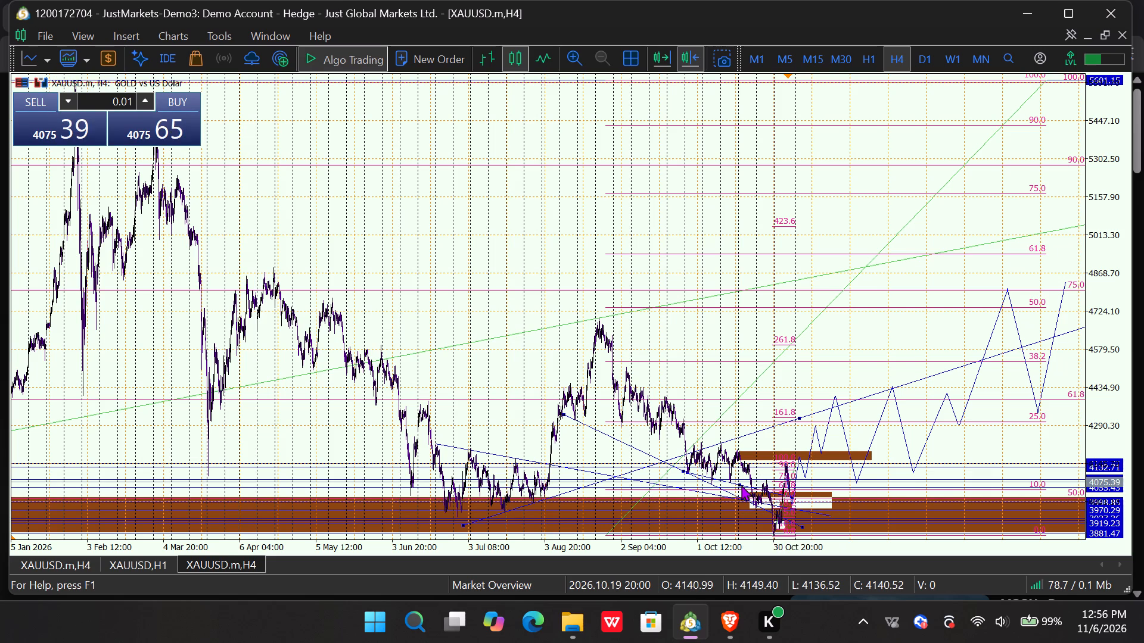
left_click(741, 485)
key("Delete")
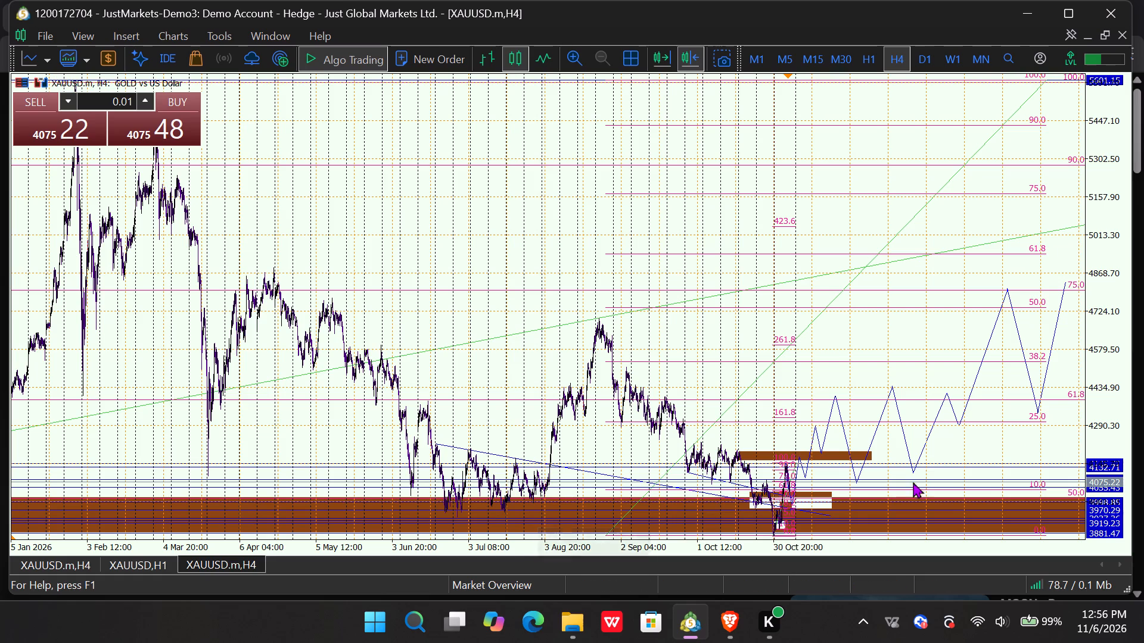
Delete the horizontal lines at 4145.79, 4083.67 and 4055.43.
left_click(944, 464)
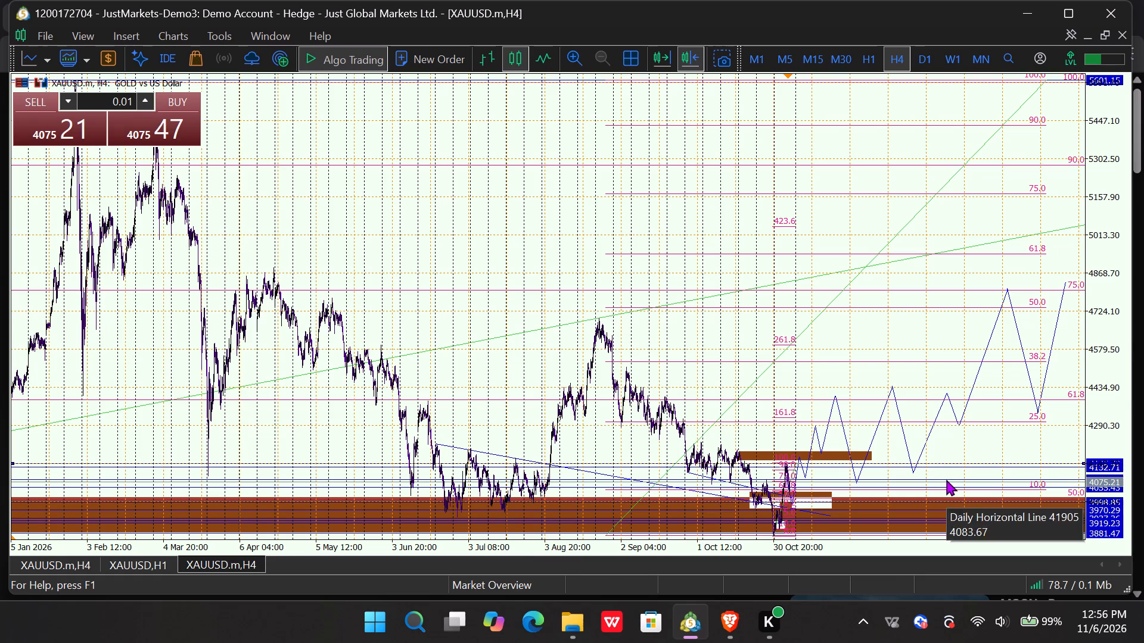
left_click(946, 479)
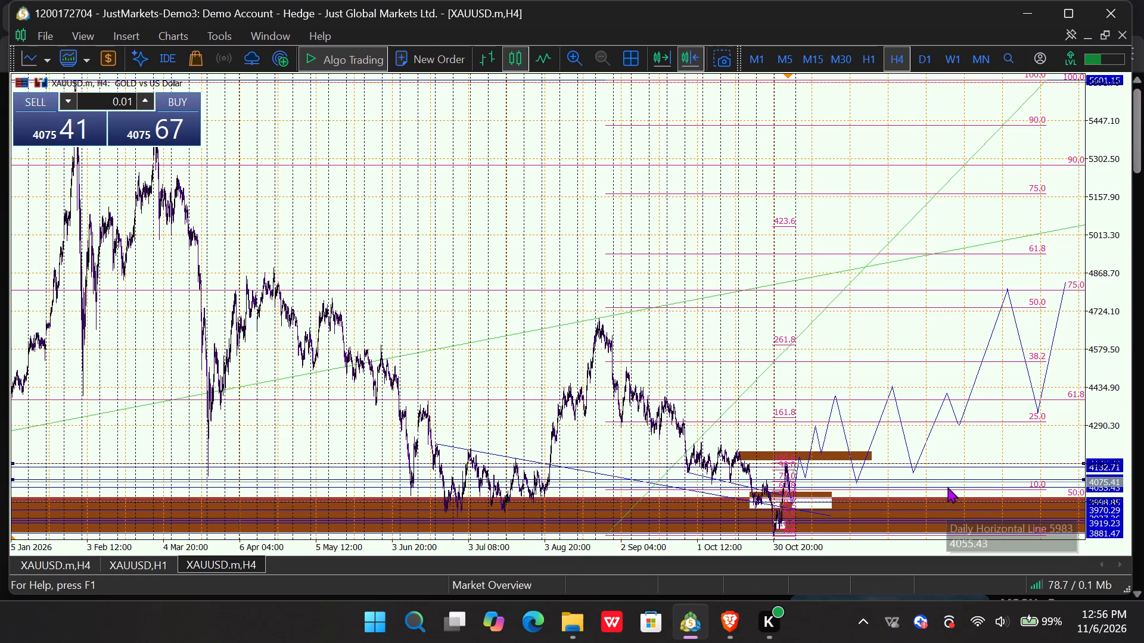
left_click(947, 486)
key("Delete")
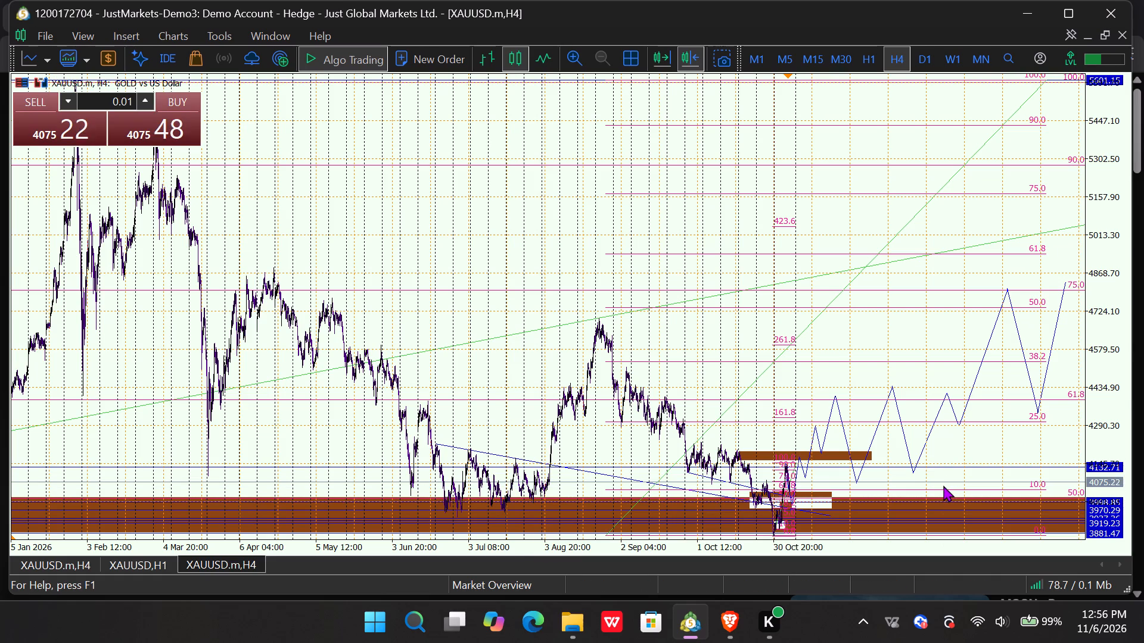
Delete the horizontal lines at 4132.71, 3998.85, 3970.29, 3937.36, 3929.57 and 3919.23.
left_click(958, 467)
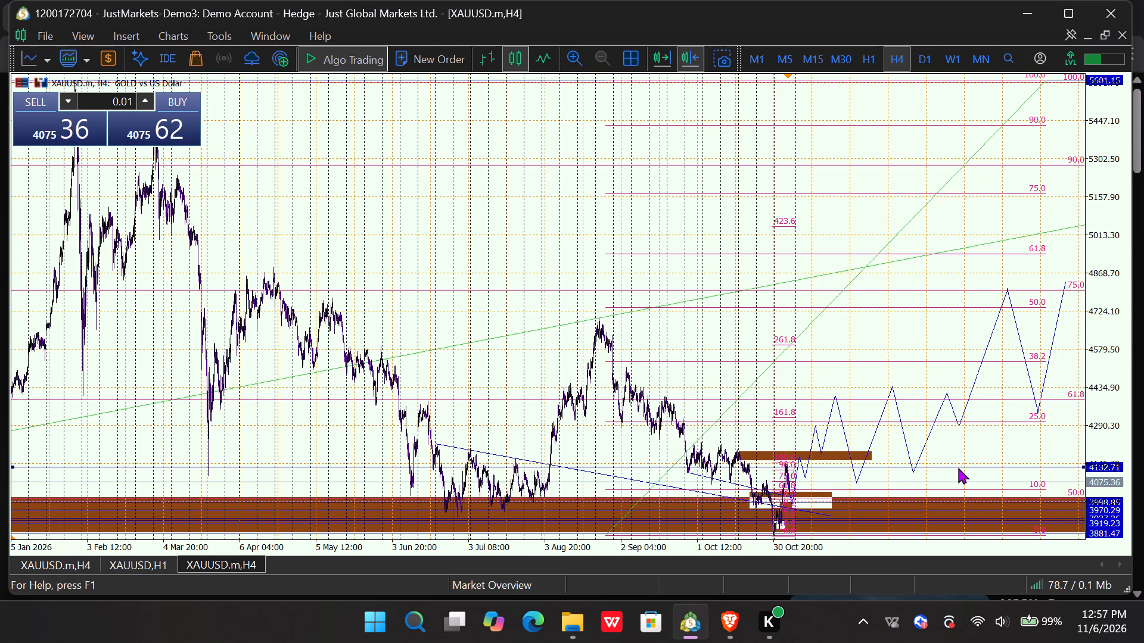
left_click(959, 501)
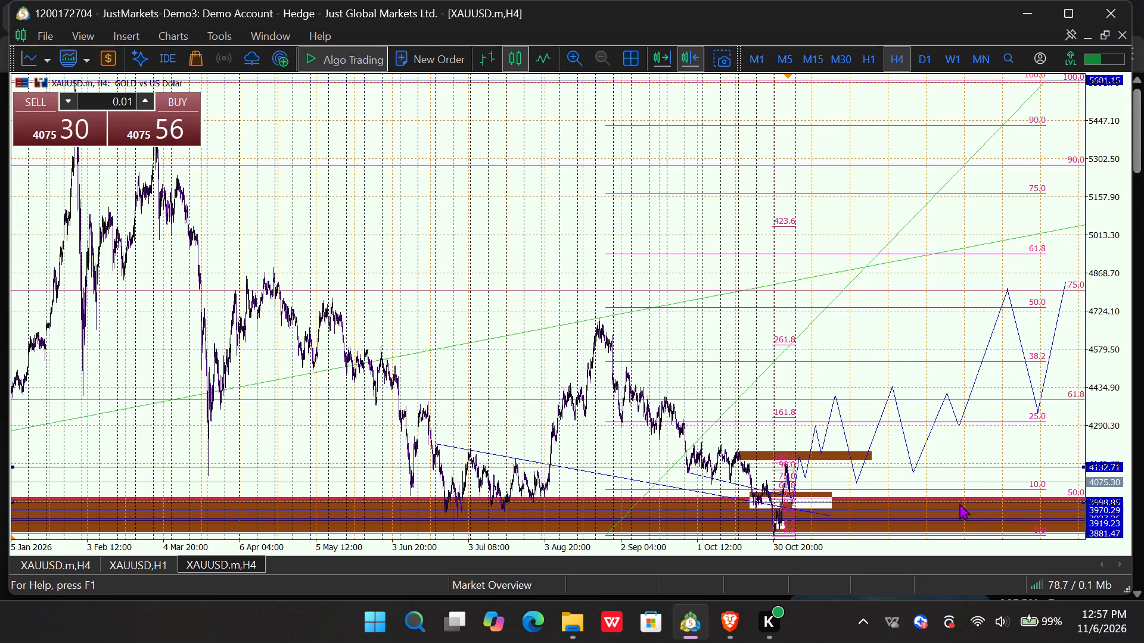
left_click(959, 509)
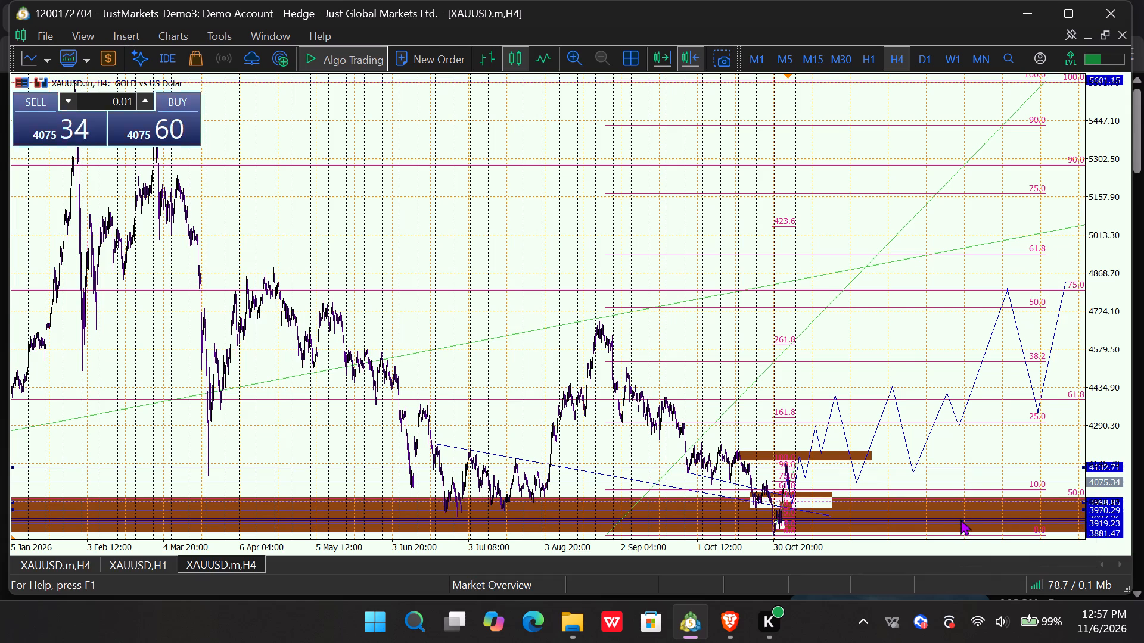
left_click(960, 518)
left_click(960, 520)
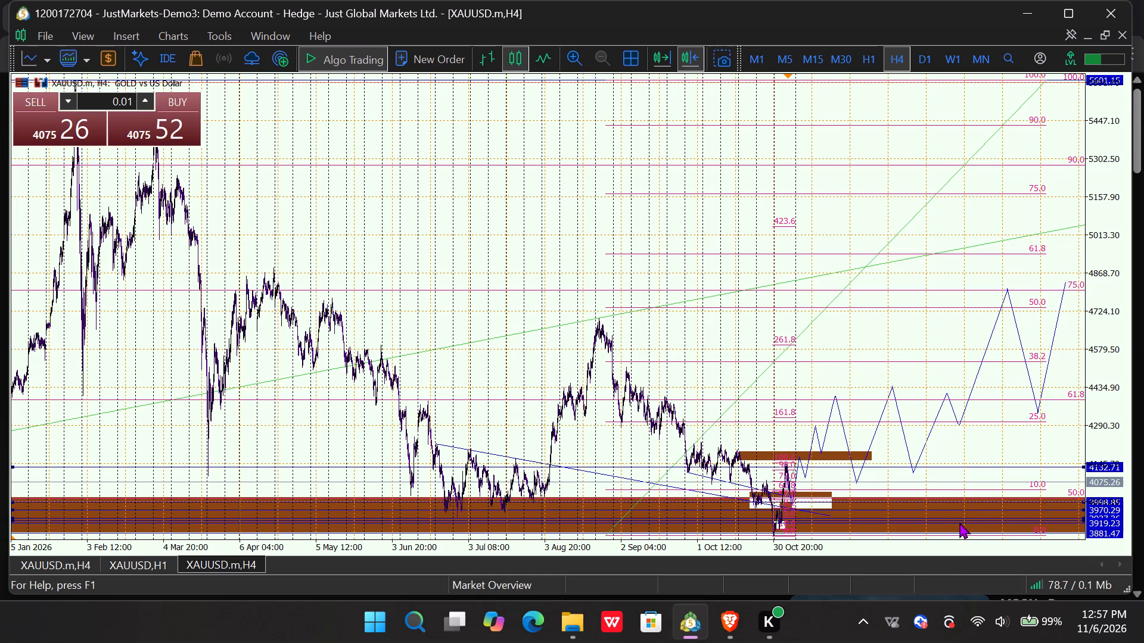
left_click(959, 523)
key("Delete")
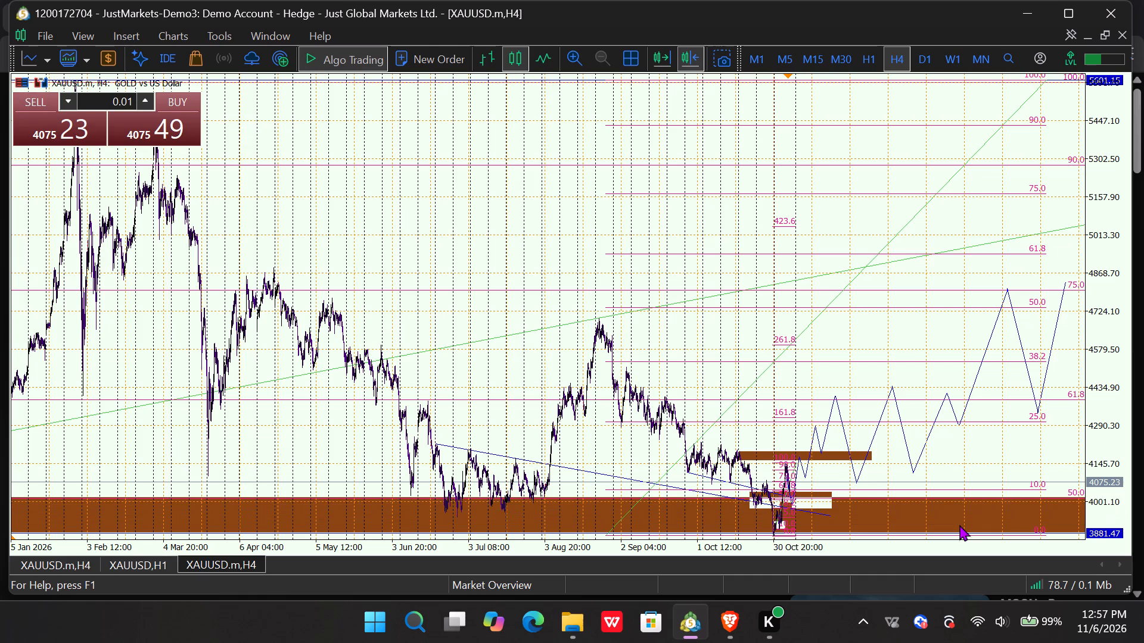
On the H1 timeframe, insert a horizontal line at 3970.99 along the early-November swing highs, keeping its default properties.
left_click_drag(1096, 352, 1098, 371)
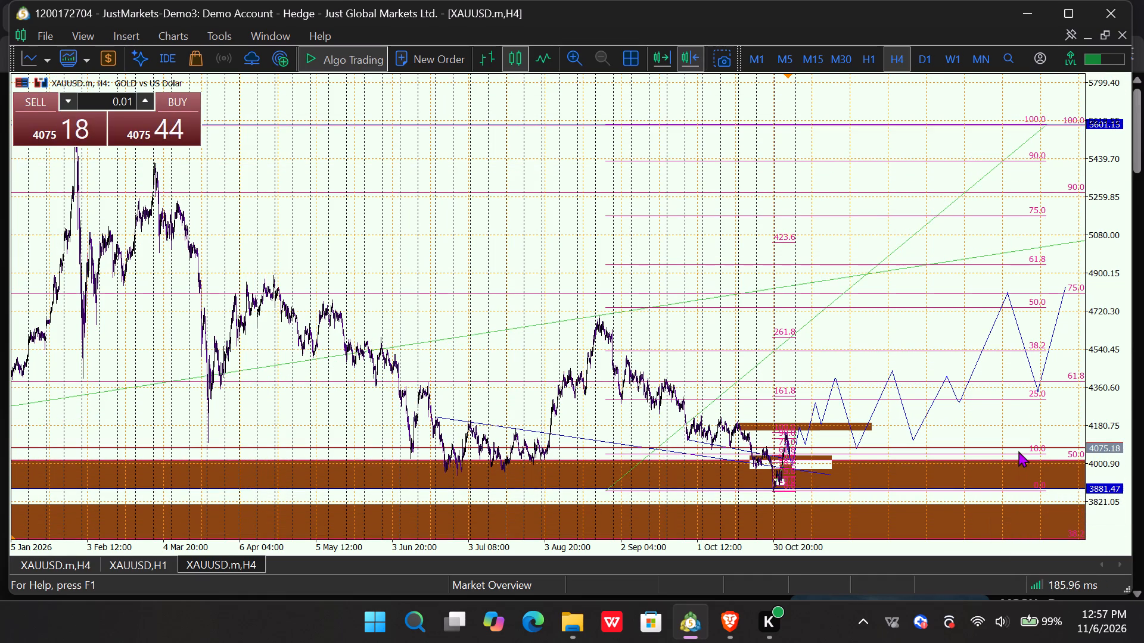
scroll(1018, 451, "down", 6, "ctrl")
scroll(1018, 451, "up", 6, "ctrl")
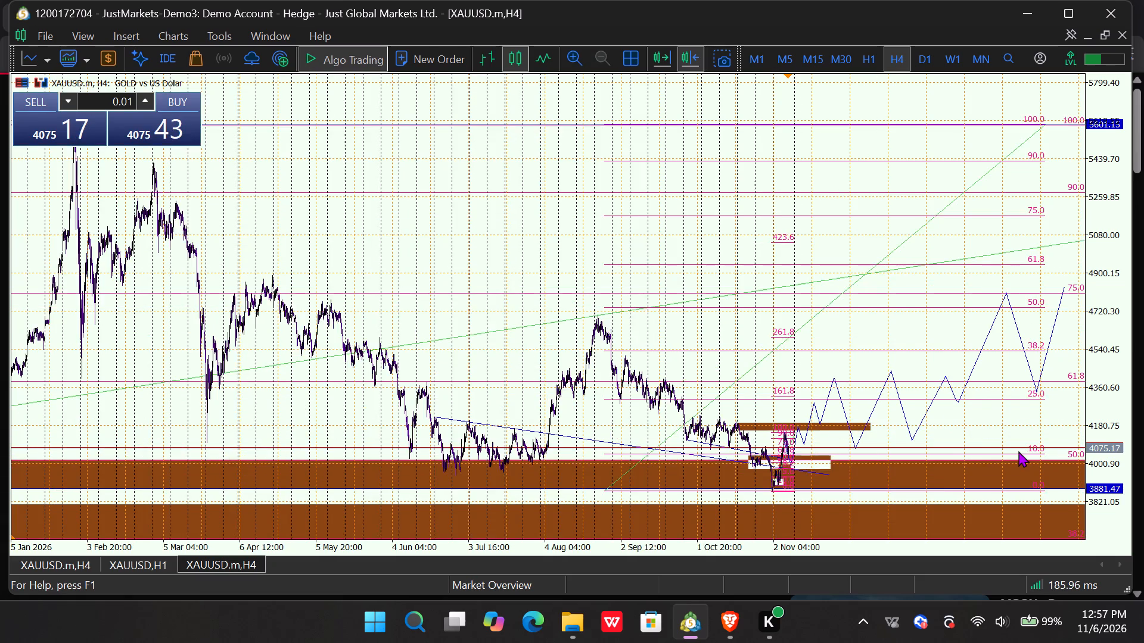
scroll(1018, 451, "down", 2, "ctrl")
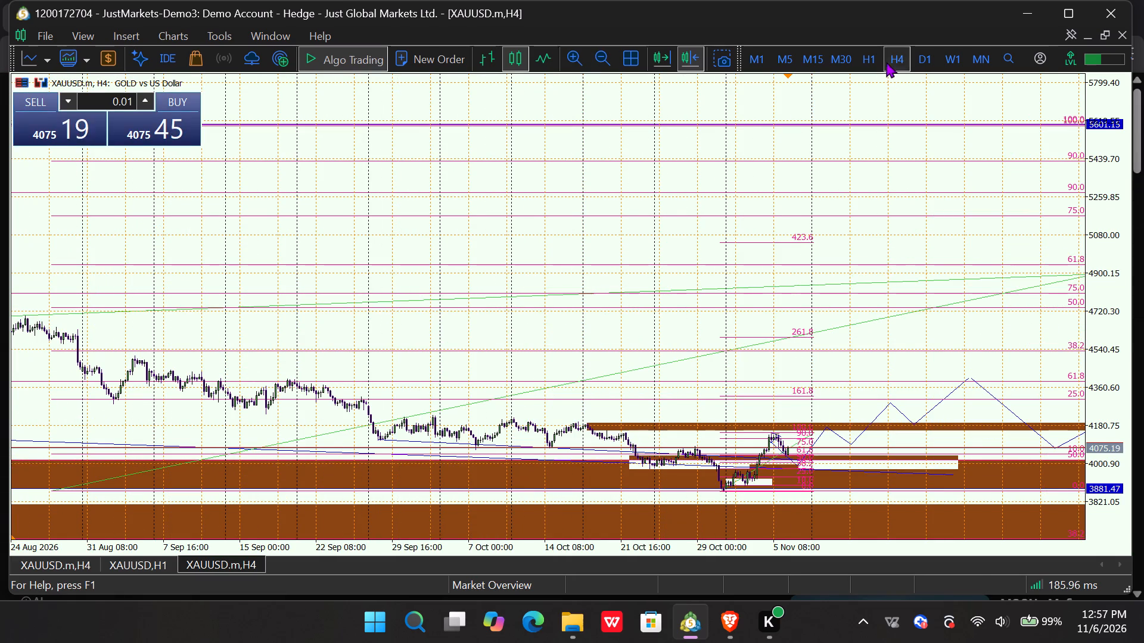
left_click(880, 59)
left_click_drag(921, 357, 0, 195)
left_click_drag(950, 261, 0, 239)
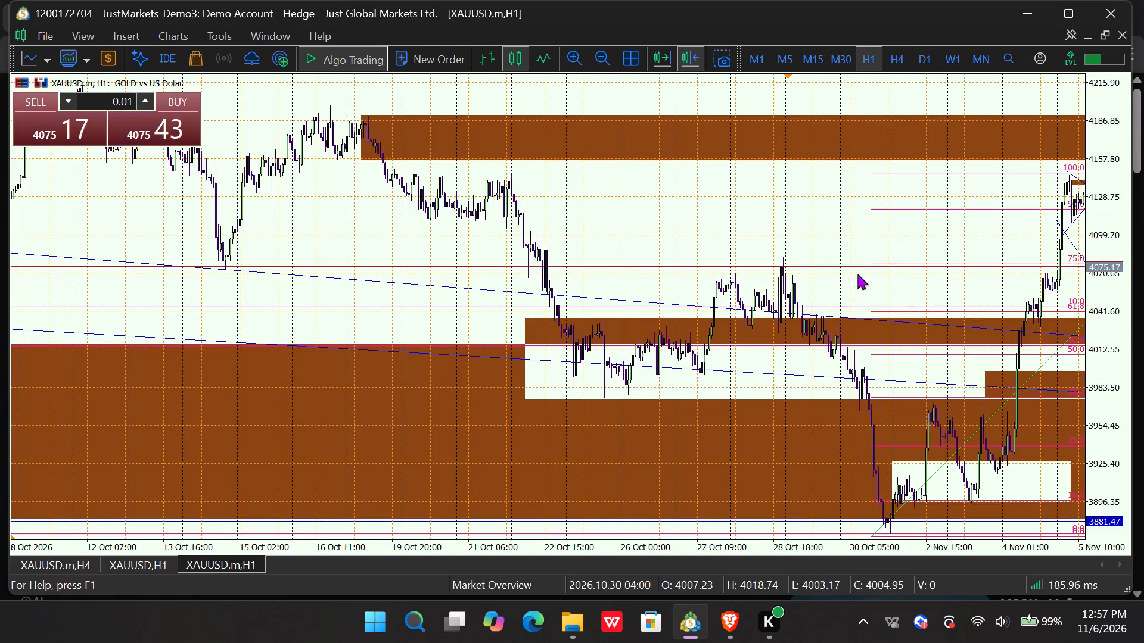
left_click_drag(881, 245, 0, 169)
left_click_drag(1101, 233, 1117, 276)
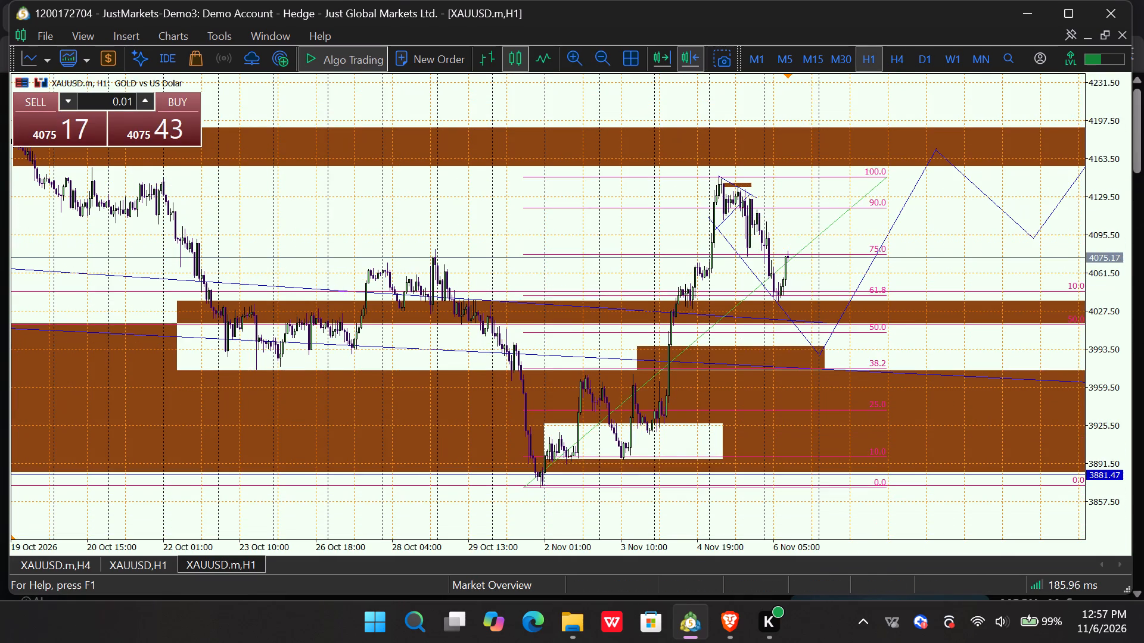
left_click(745, 473)
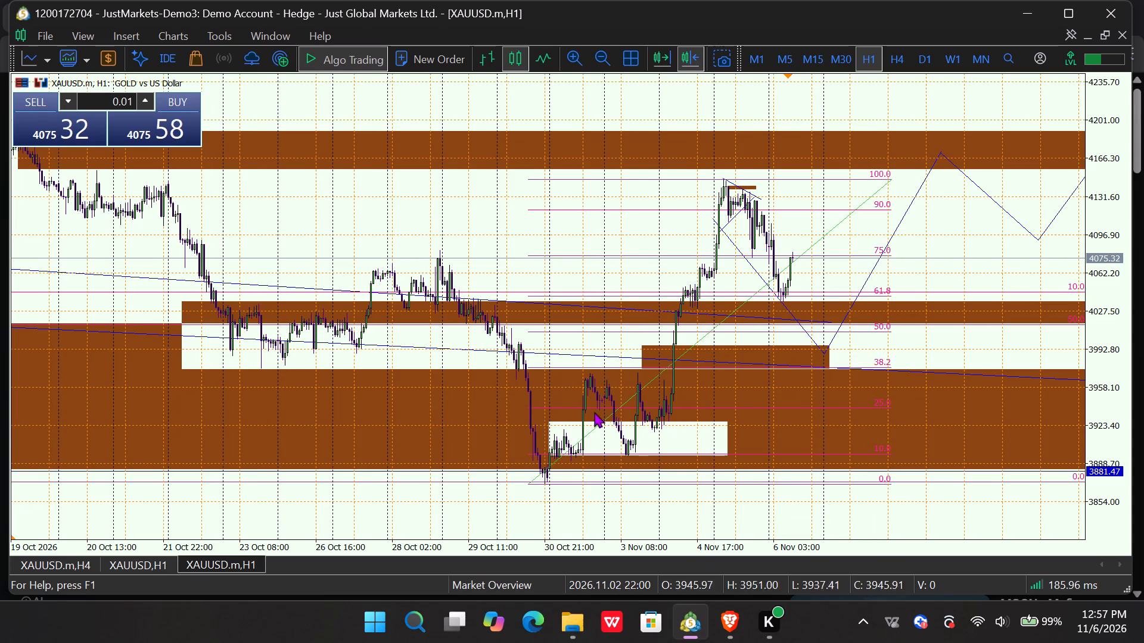
left_click(135, 42)
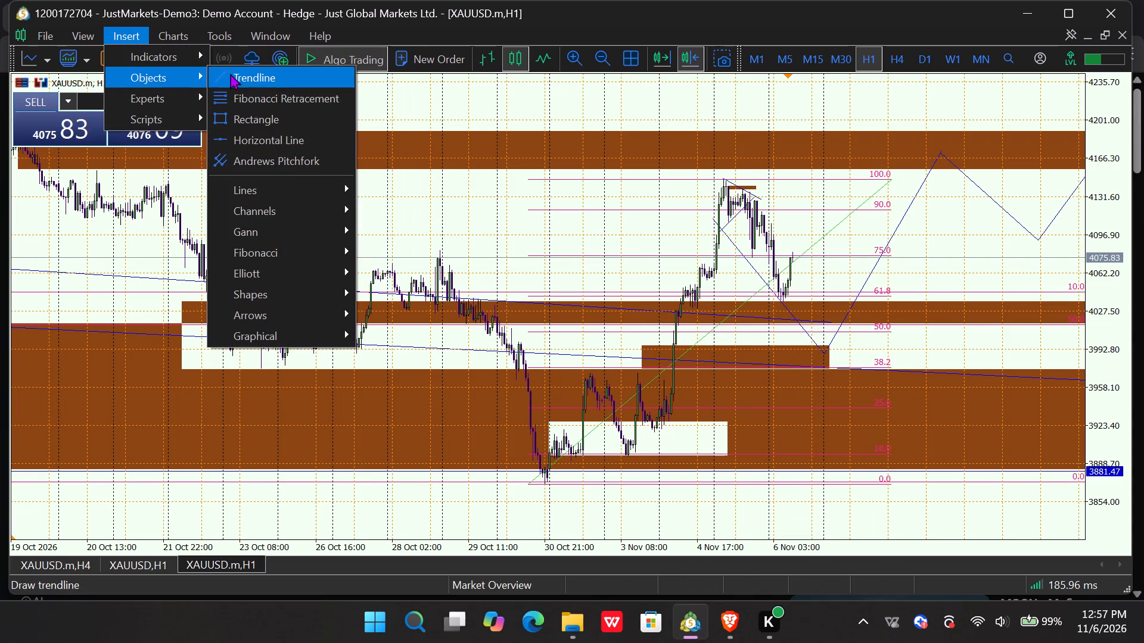
left_click(228, 133)
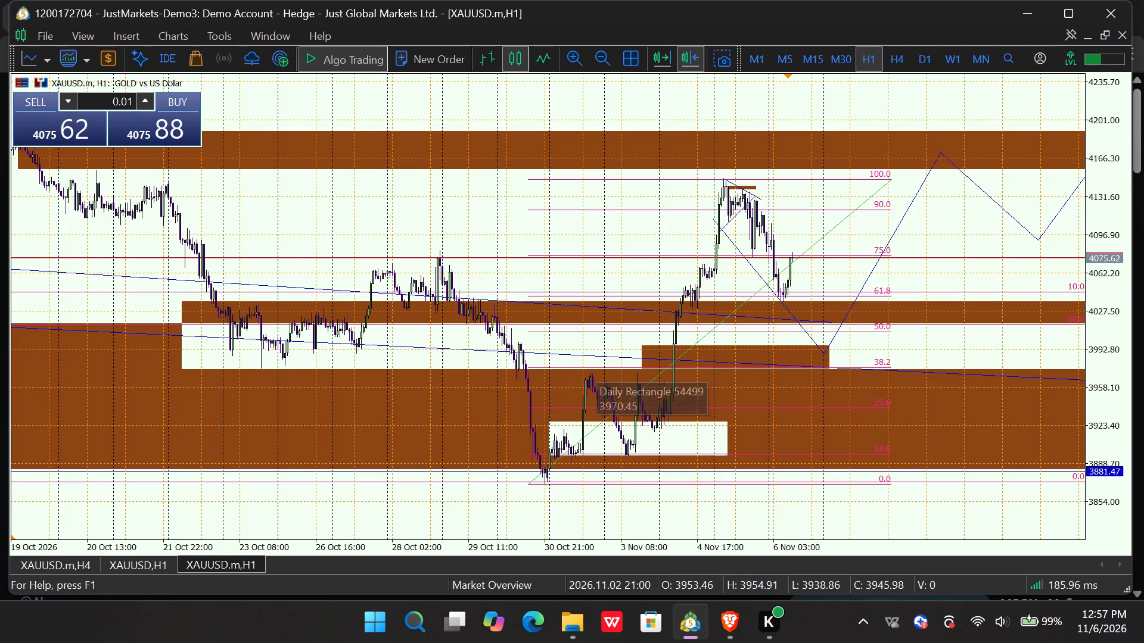
left_click(598, 373)
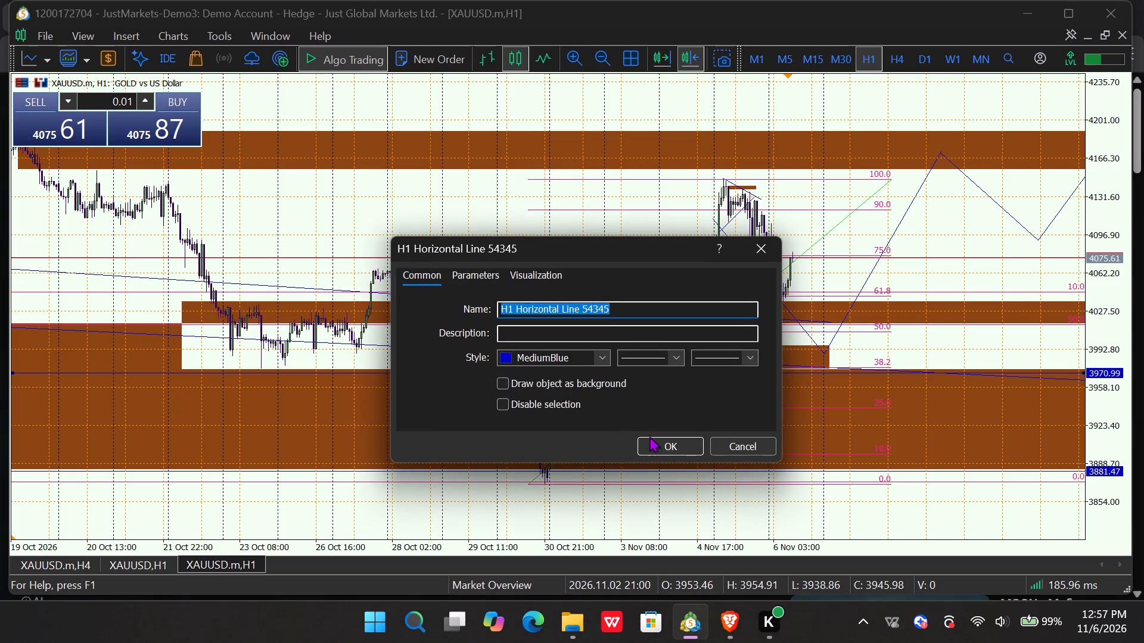
left_click(653, 444)
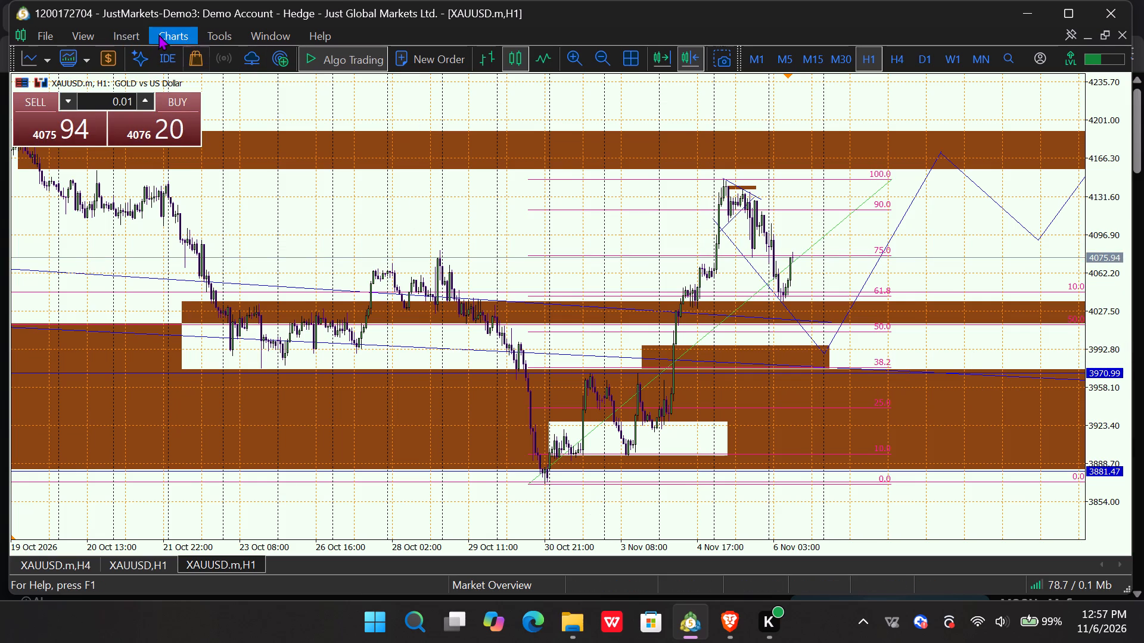
On the H4 timeframe, delete the small brown rectangle at the recent November price high.
left_click(903, 60)
left_click_drag(496, 363, 1002, 357)
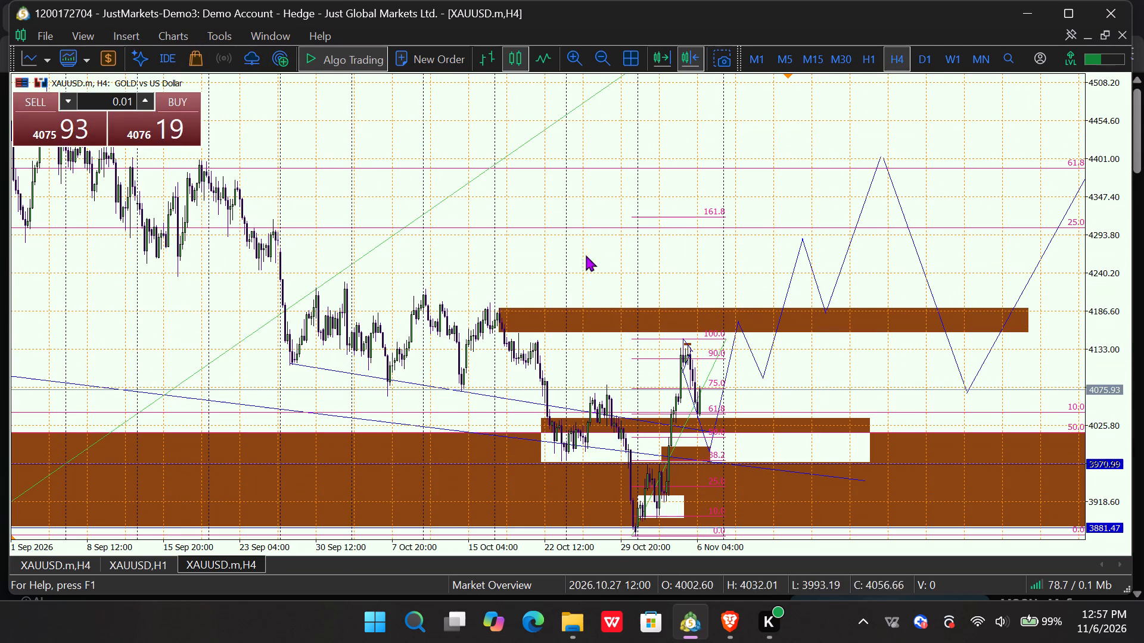
left_click(691, 344)
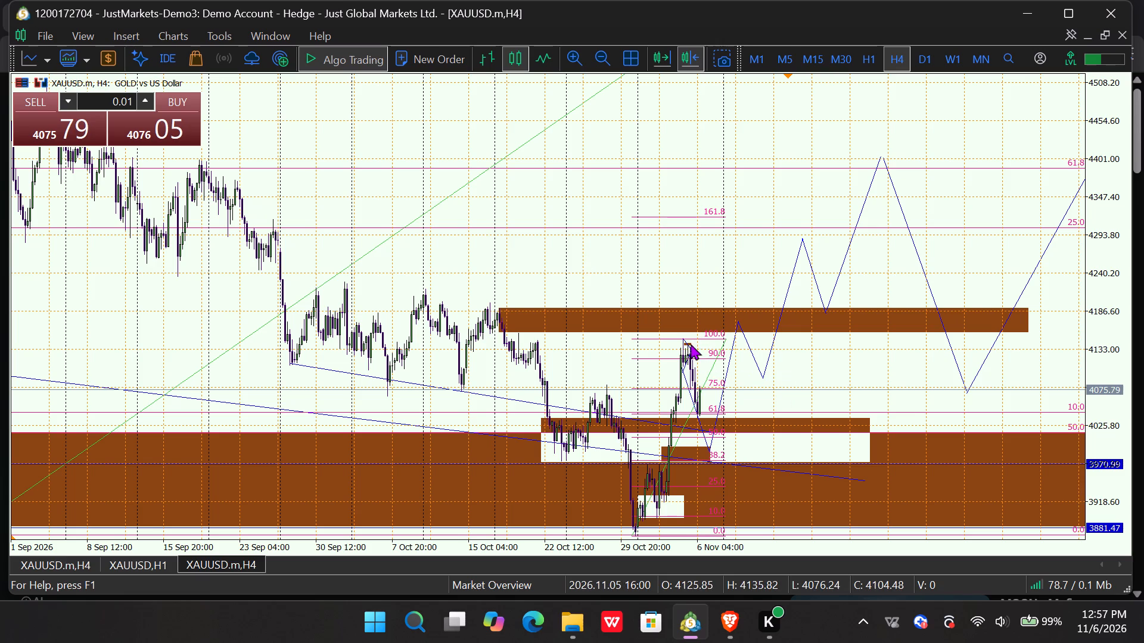
key("Delete")
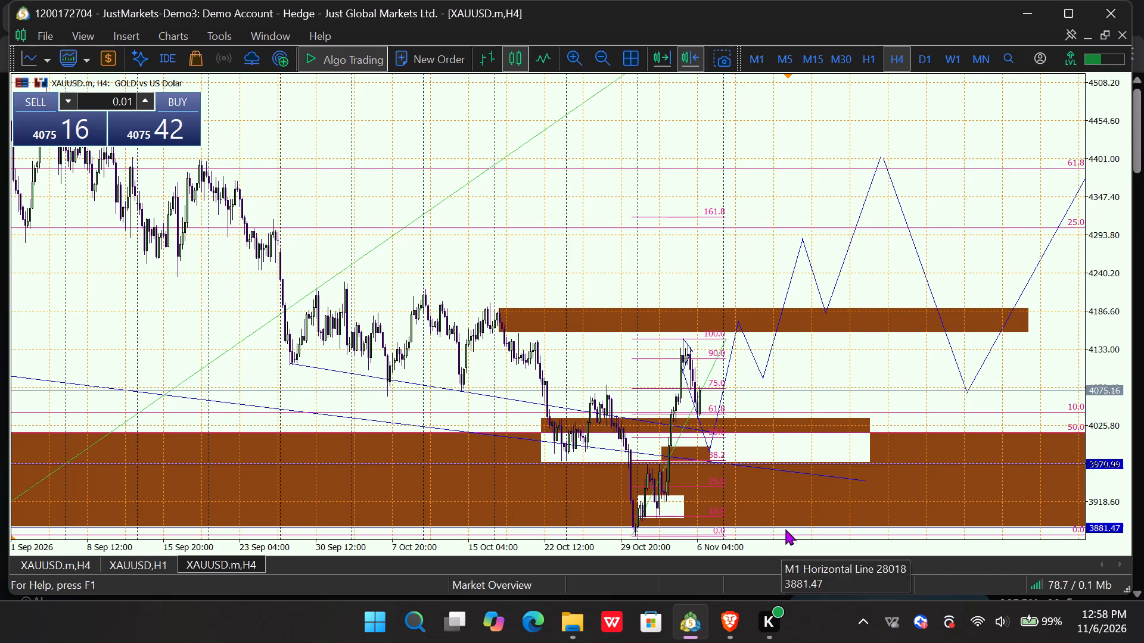
Examine the gold chart on the H1, H4 and Daily timeframes, comparing recent price with the remaining zones and levels.
left_click(867, 57)
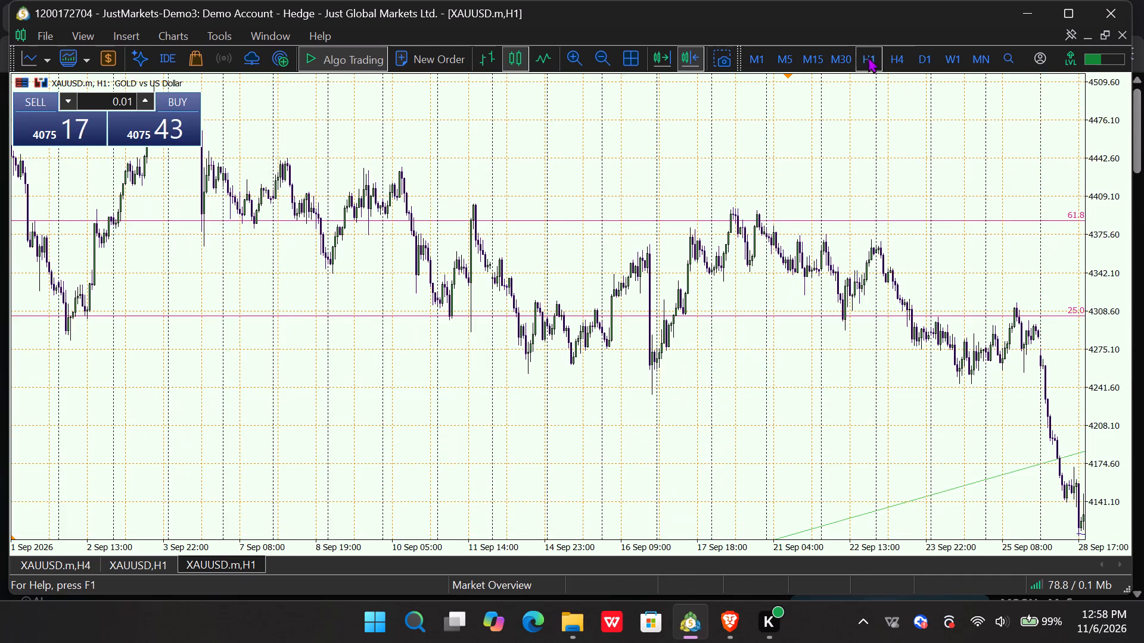
left_click_drag(905, 324, 0, 347)
left_click_drag(773, 373, 0, 261)
left_click_drag(788, 276, 282, 214)
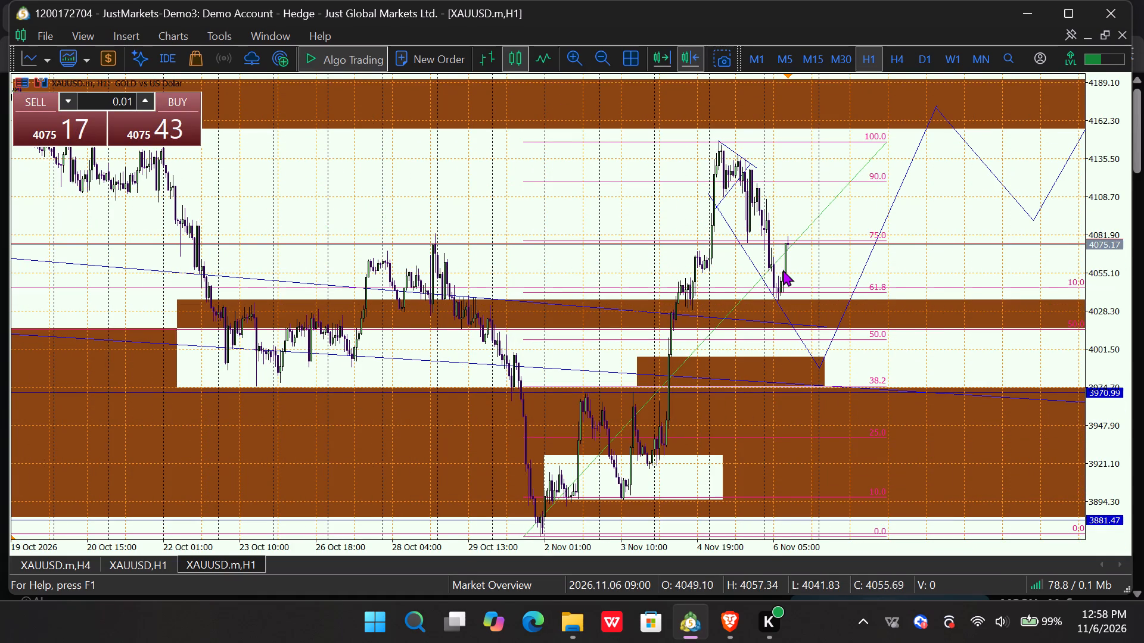
left_click(905, 57)
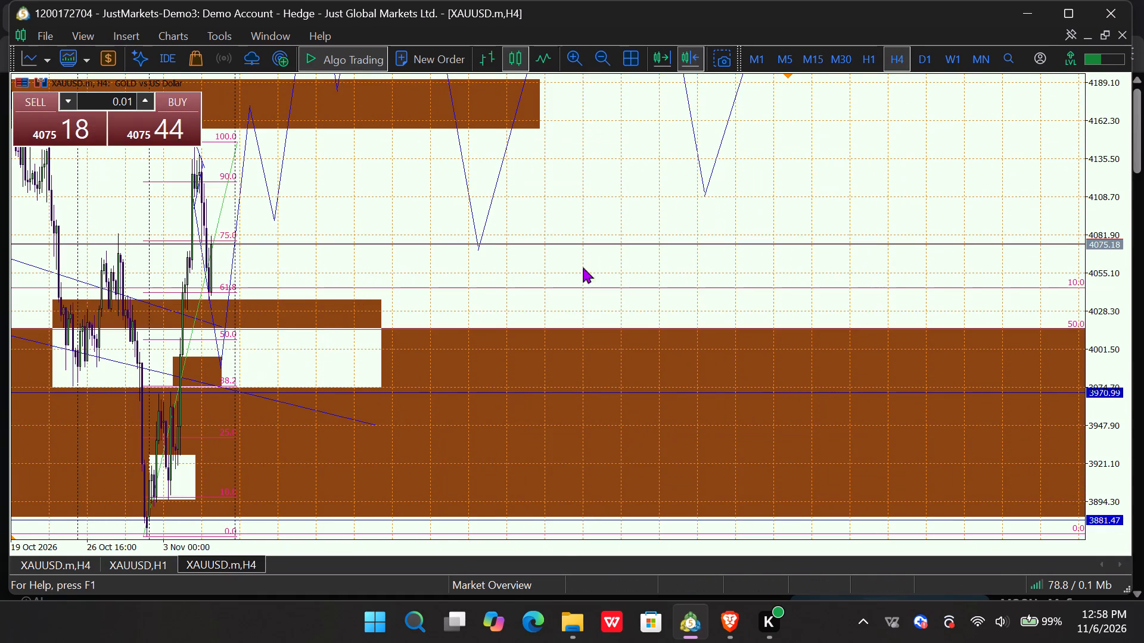
left_click_drag(580, 277, 779, 272)
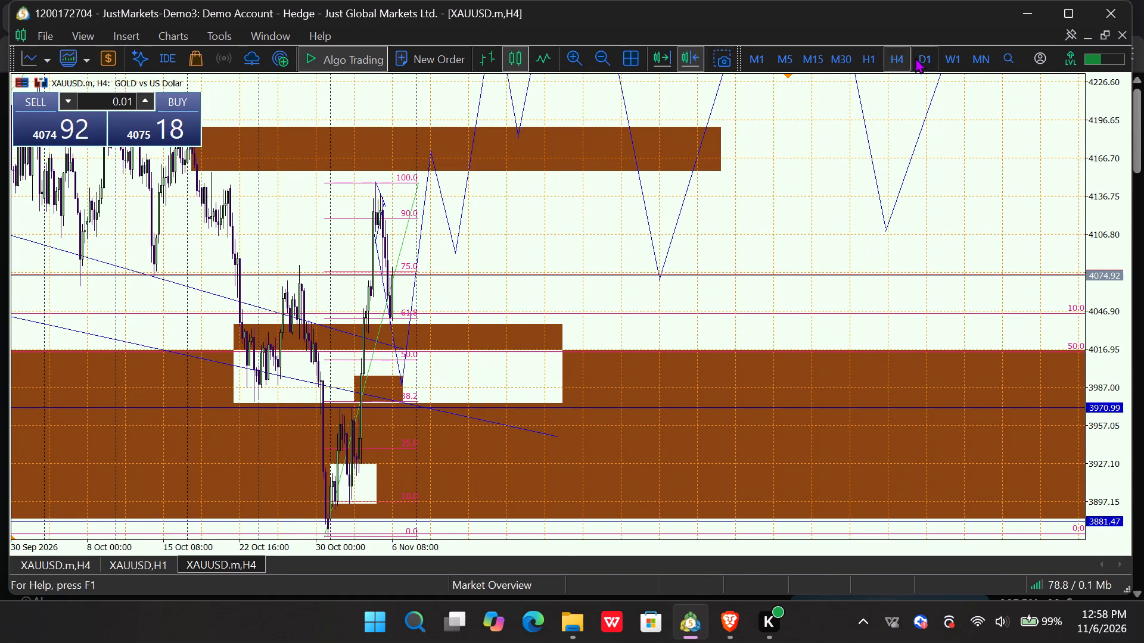
left_click(916, 57)
left_click_drag(633, 336, 1143, 344)
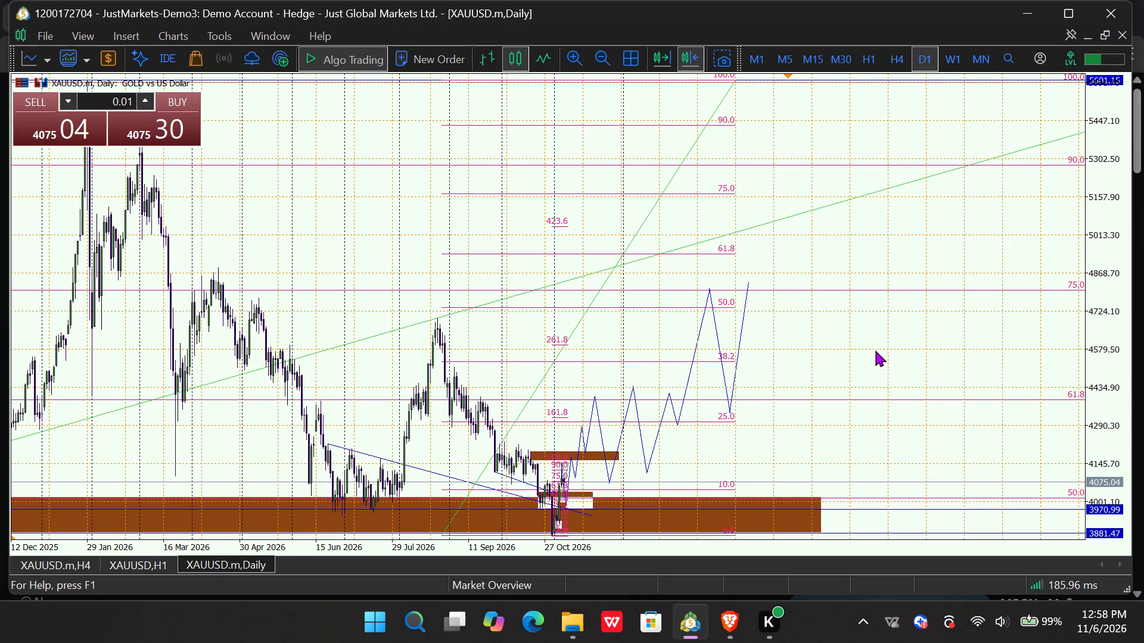
scroll(875, 354, "up", 4, "ctrl")
scroll(875, 354, "down", 6, "ctrl")
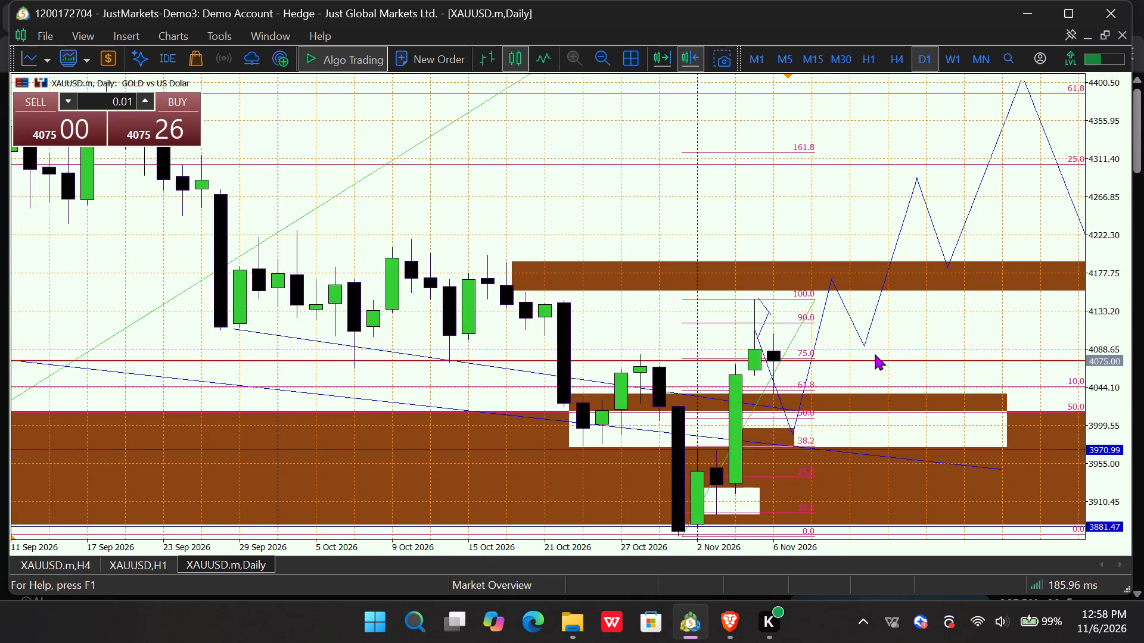
scroll(875, 354, "up", 1, "ctrl")
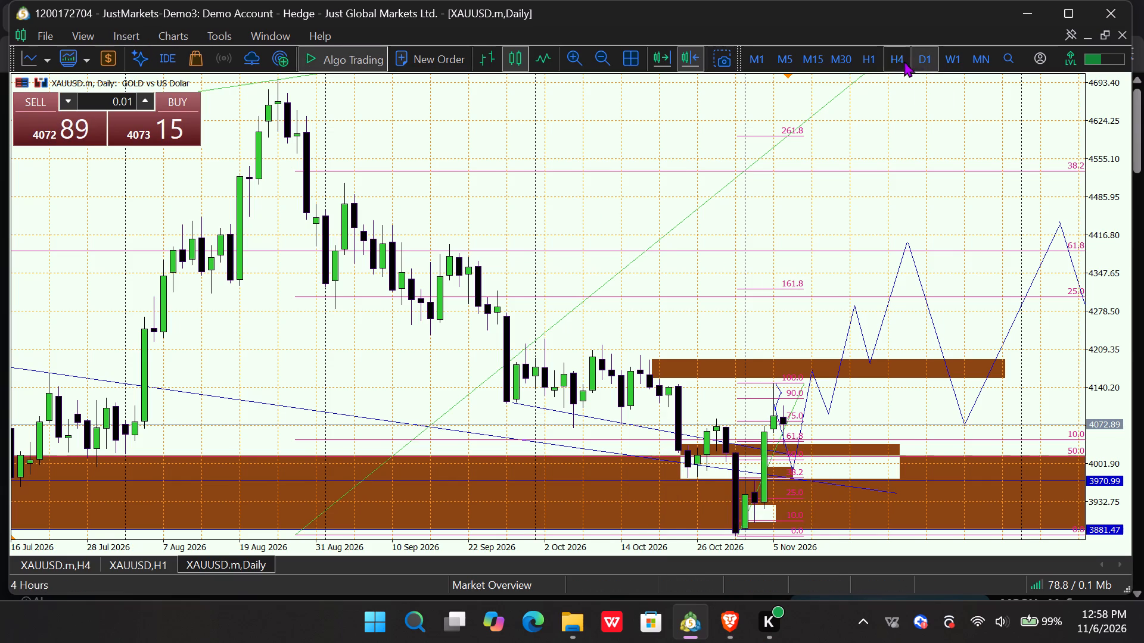
scroll(851, 171, "up", 7)
scroll(851, 171, "down", 1, "ctrl")
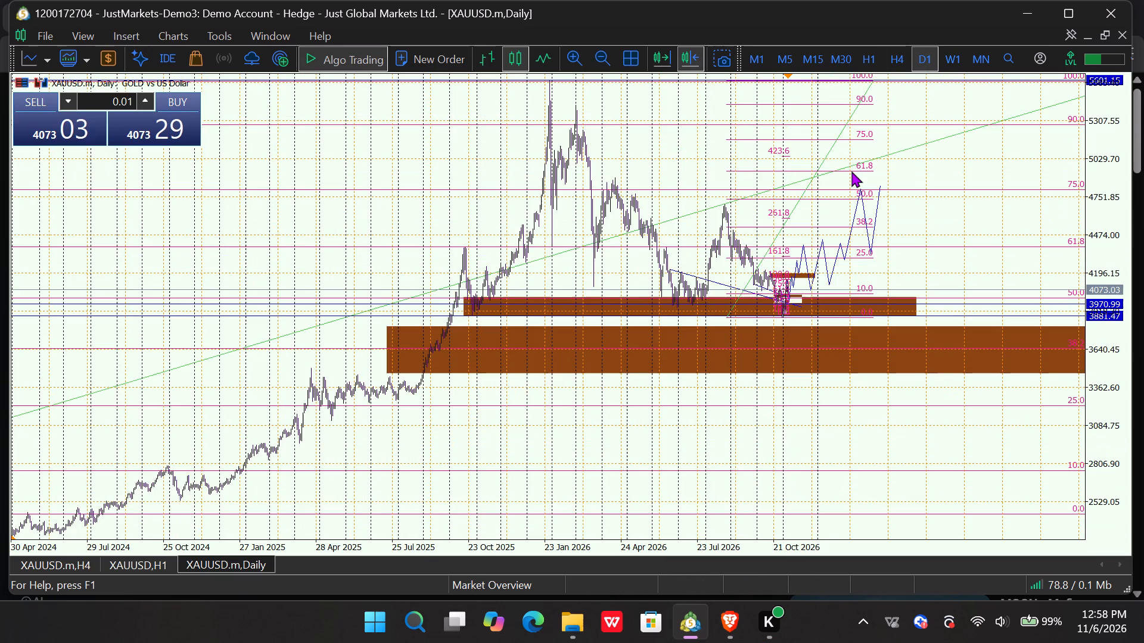
scroll(851, 171, "down", 1, "ctrl")
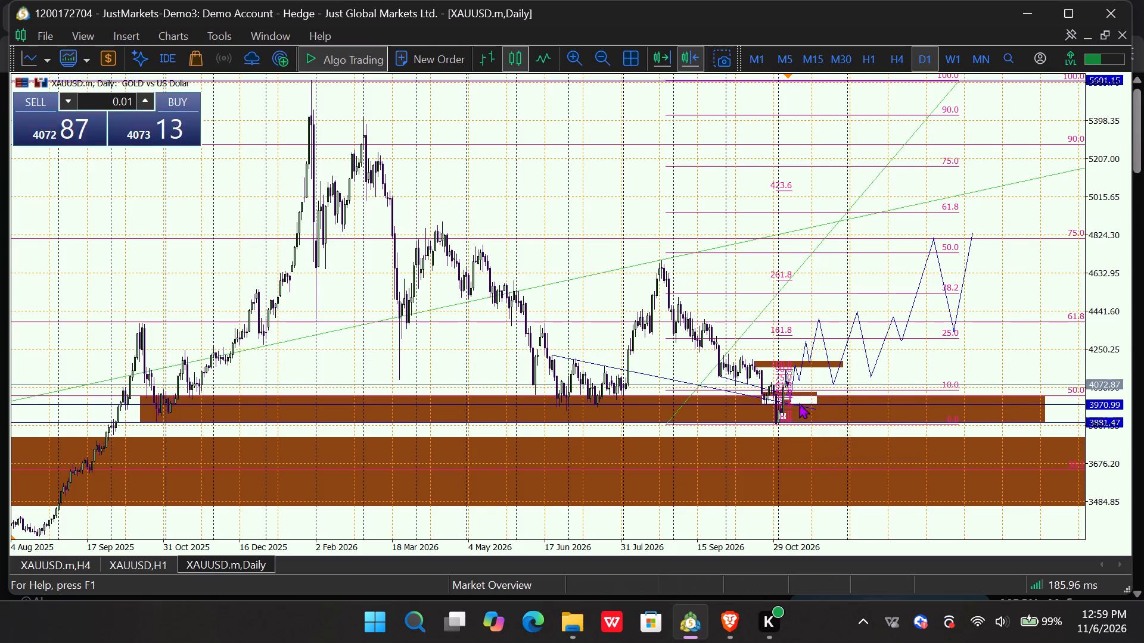
Return to the H4 timeframe and examine the late-September to early-November price swings around the brown zones.
left_click(899, 60)
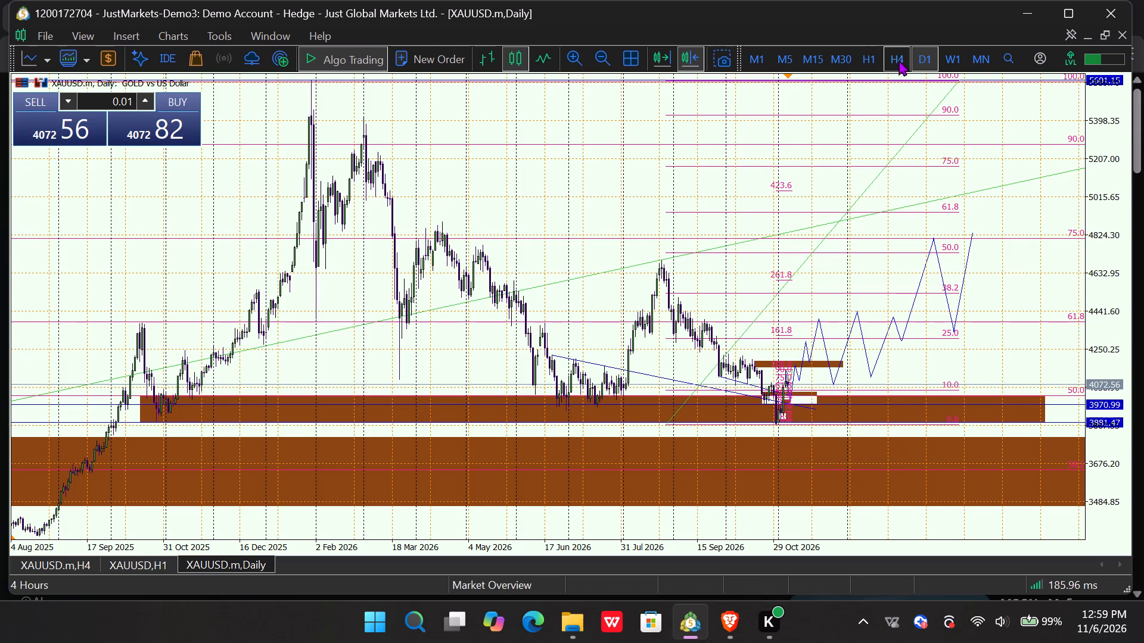
left_click_drag(867, 227, 0, 114)
left_click_drag(763, 229, 117, 168)
left_click_drag(756, 256, 0, 180)
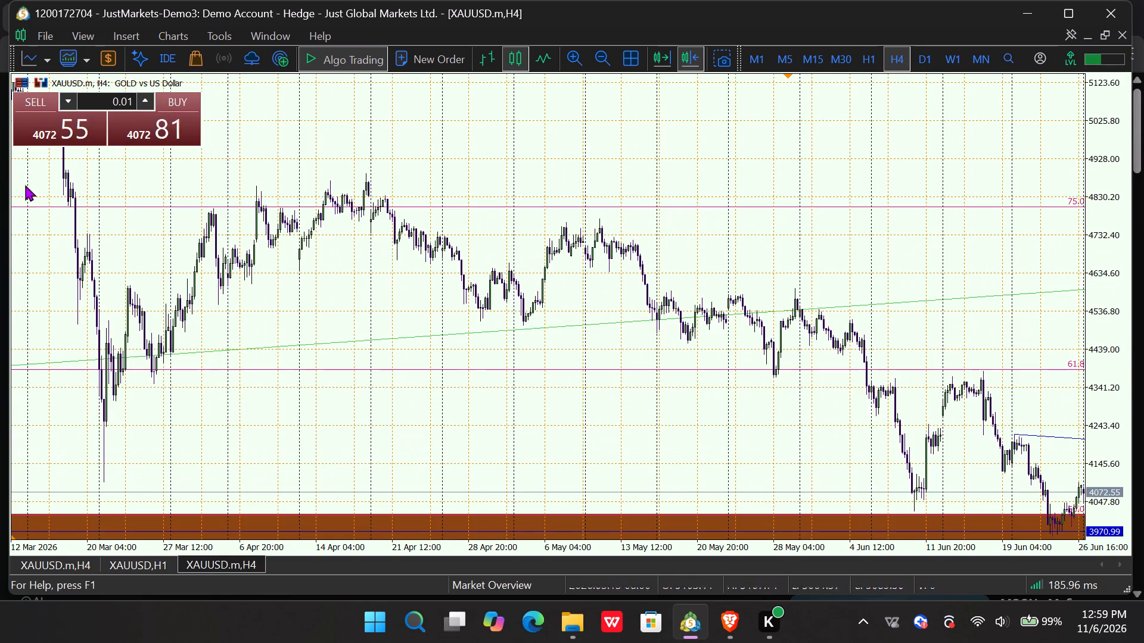
left_click_drag(542, 261, 0, 171)
left_click_drag(671, 226, 0, 185)
left_click_drag(731, 249, 0, 148)
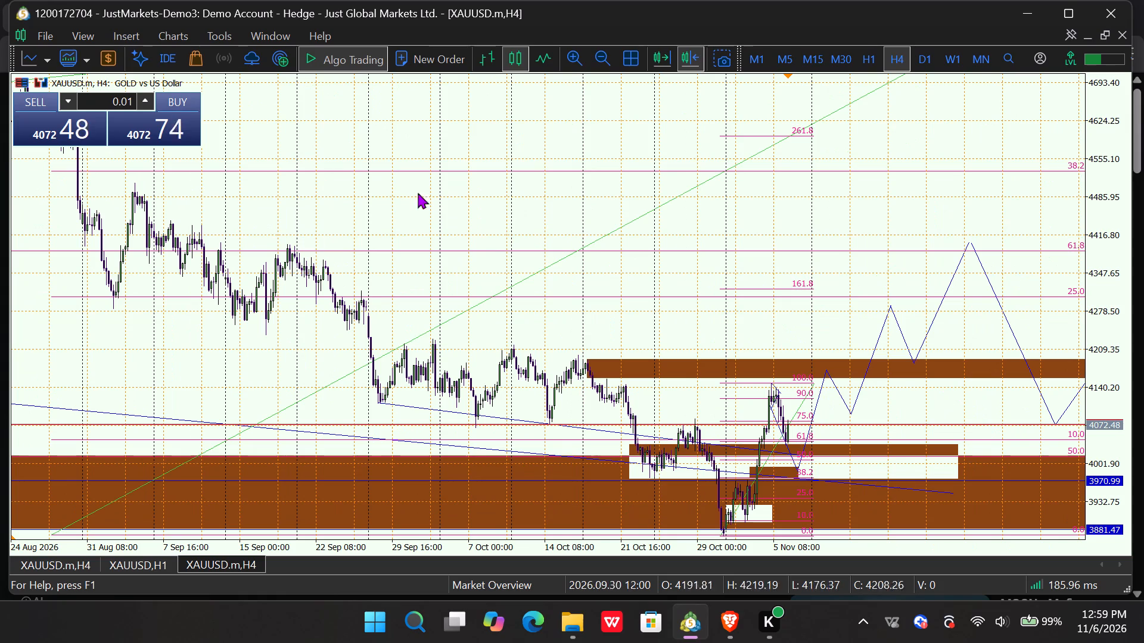
left_click_drag(601, 245, 120, 189)
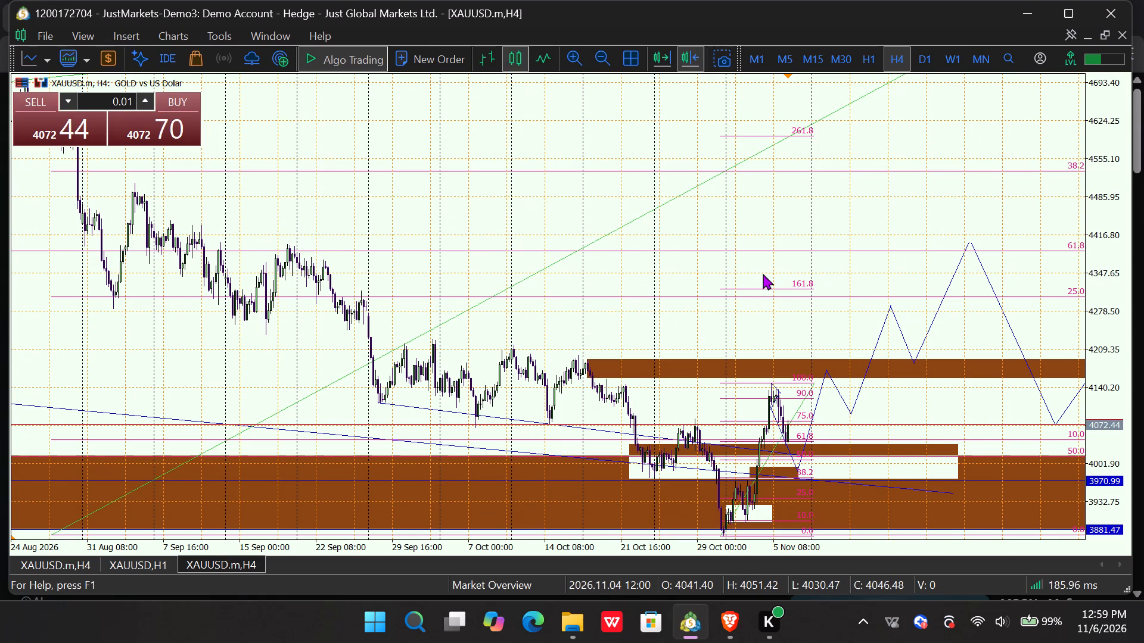
scroll(763, 273, "down", 3)
scroll(763, 272, "up", 7)
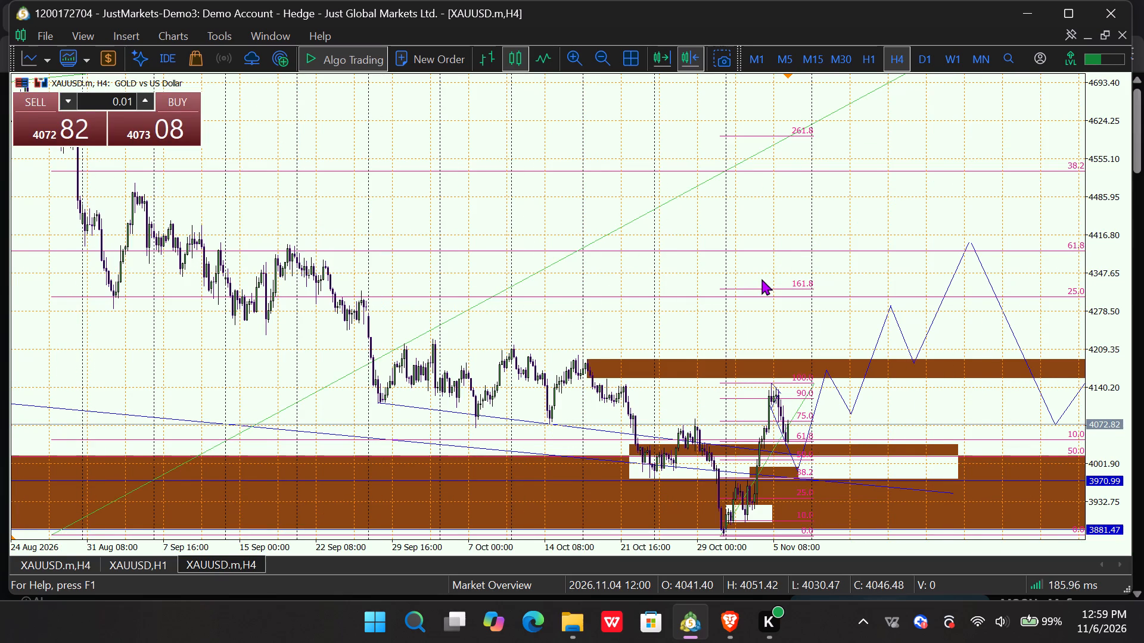
scroll(761, 279, "down", 2)
scroll(760, 279, "up", 4)
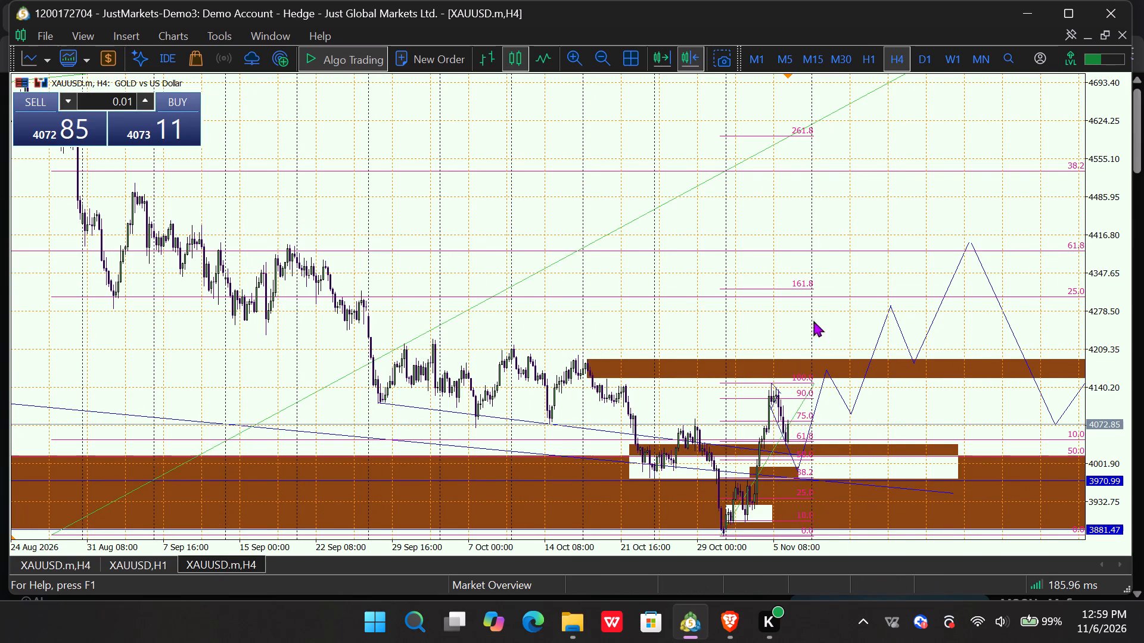
scroll(792, 357, "down", 2)
scroll(796, 354, "up", 4)
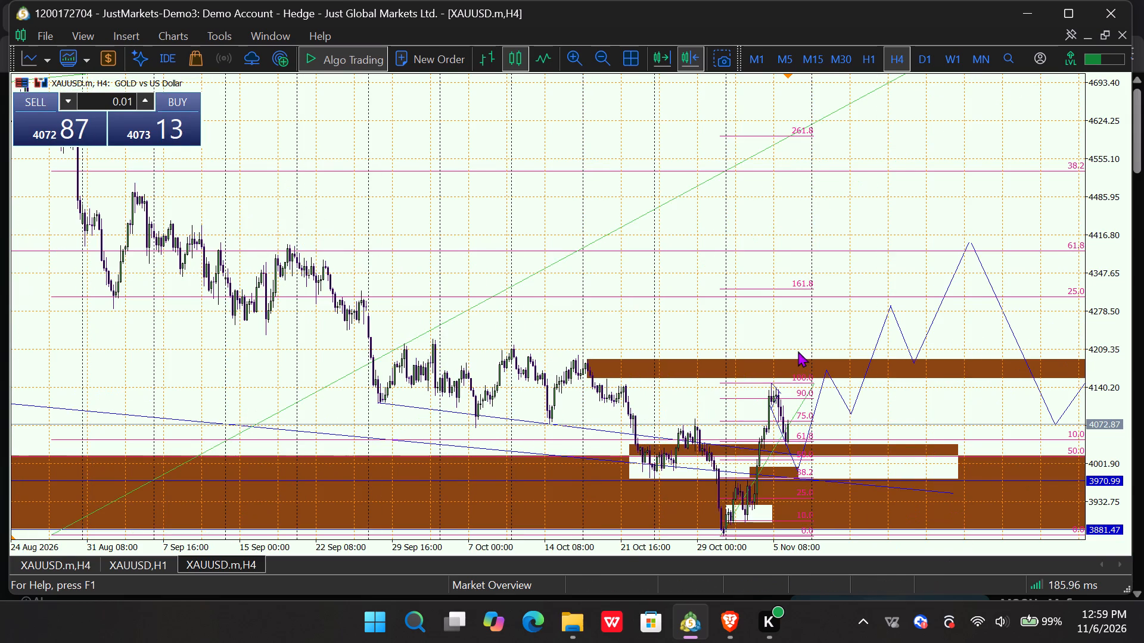
scroll(798, 348, "up", 1)
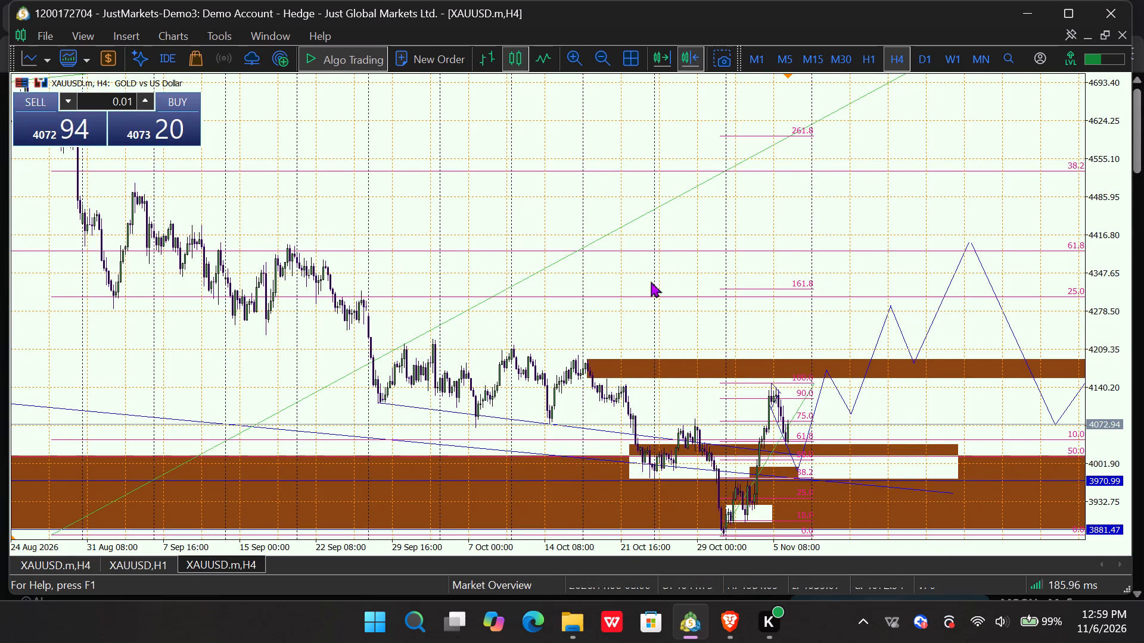
Draw a Fibonacci retracement with 100.0 at the early-October swing high near 4230 and 0.0 at the late-October low.
left_click(136, 41)
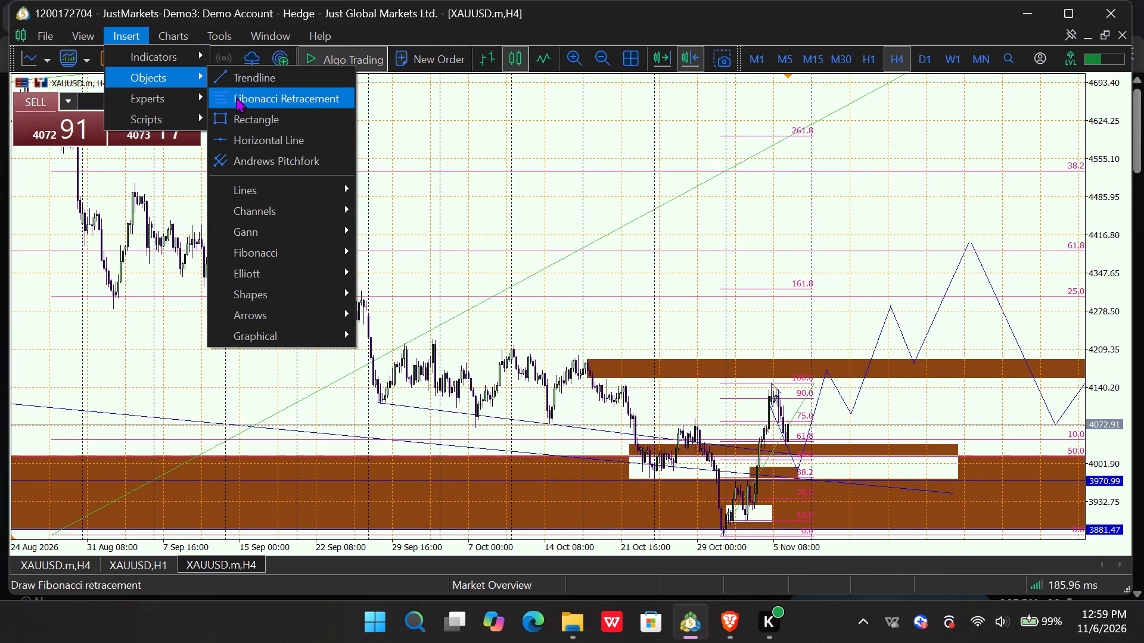
left_click(236, 96)
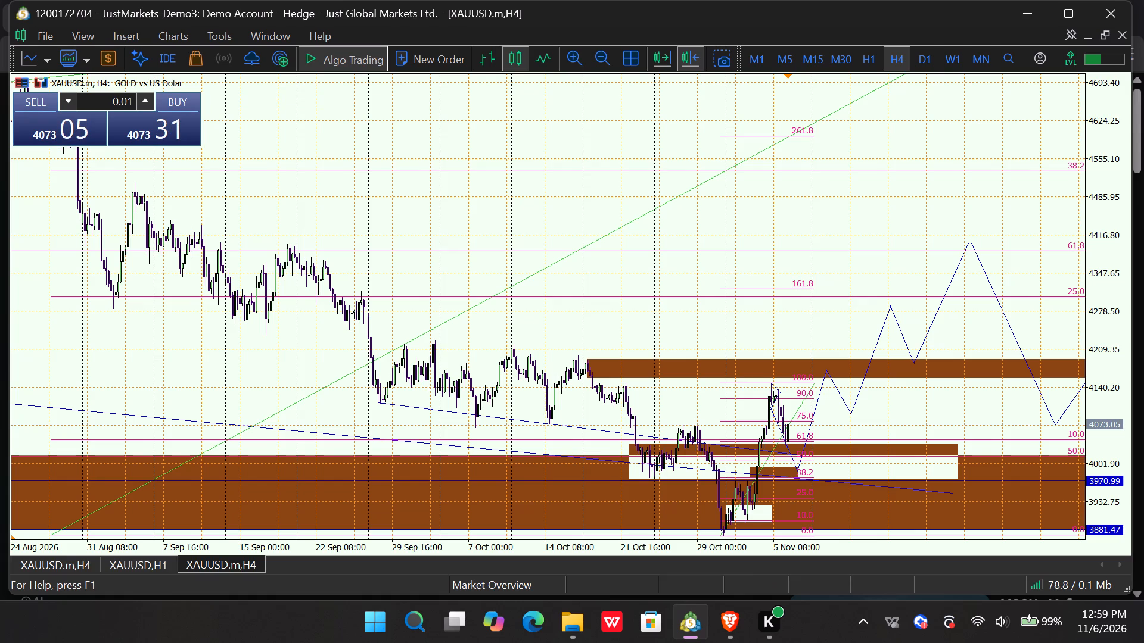
left_click_drag(848, 336, 421, 497)
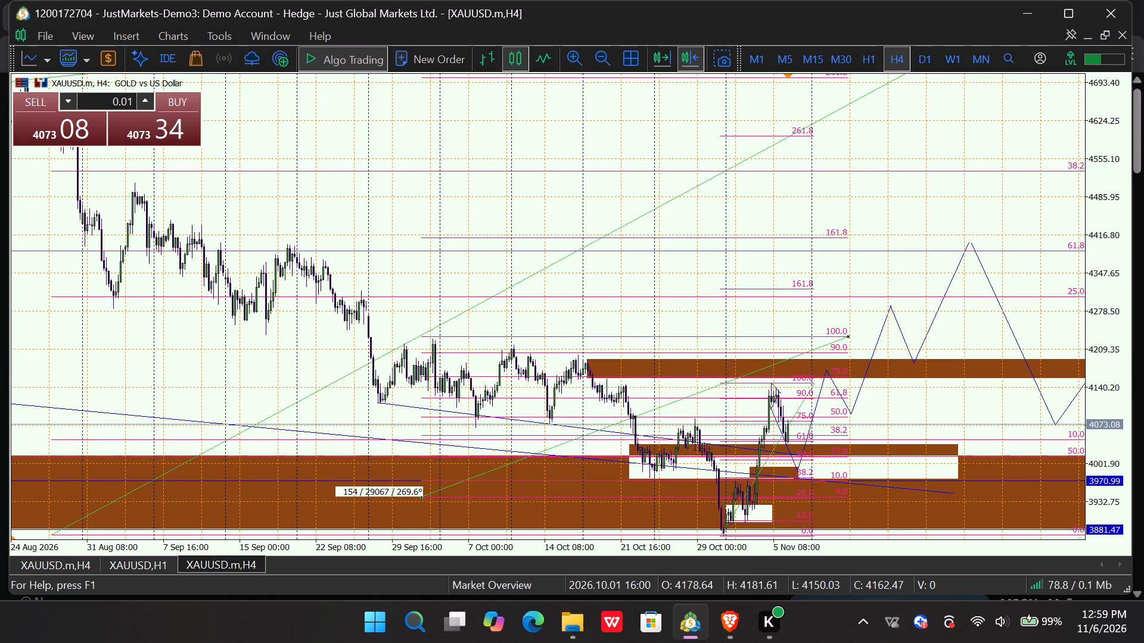
left_click_drag(421, 497, 351, 536)
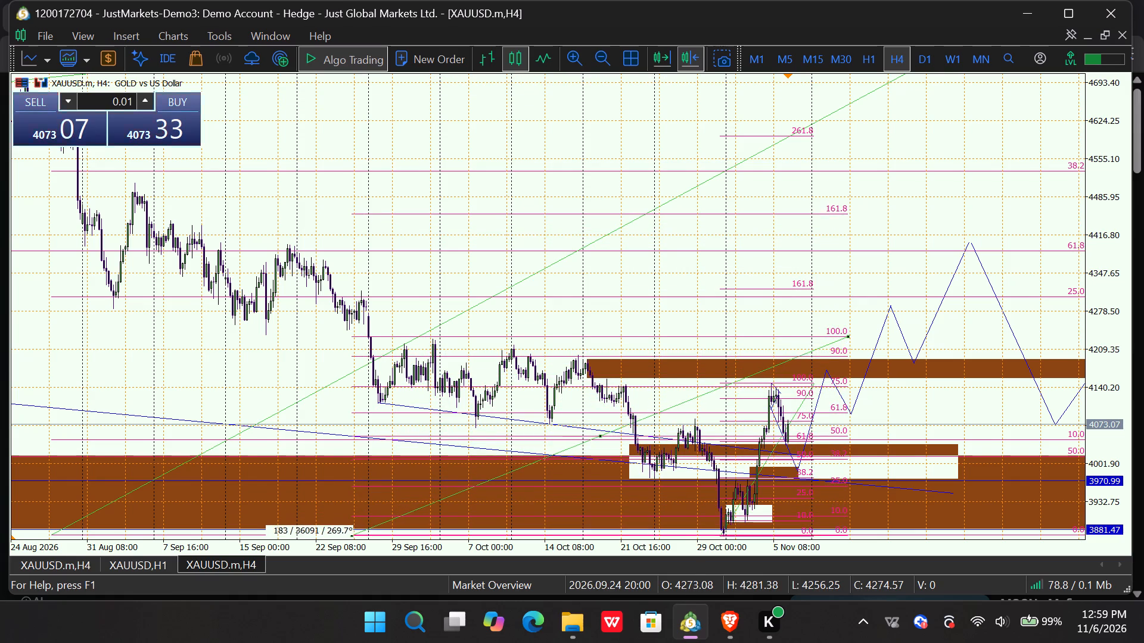
left_click_drag(351, 536, 350, 535)
left_click(647, 442)
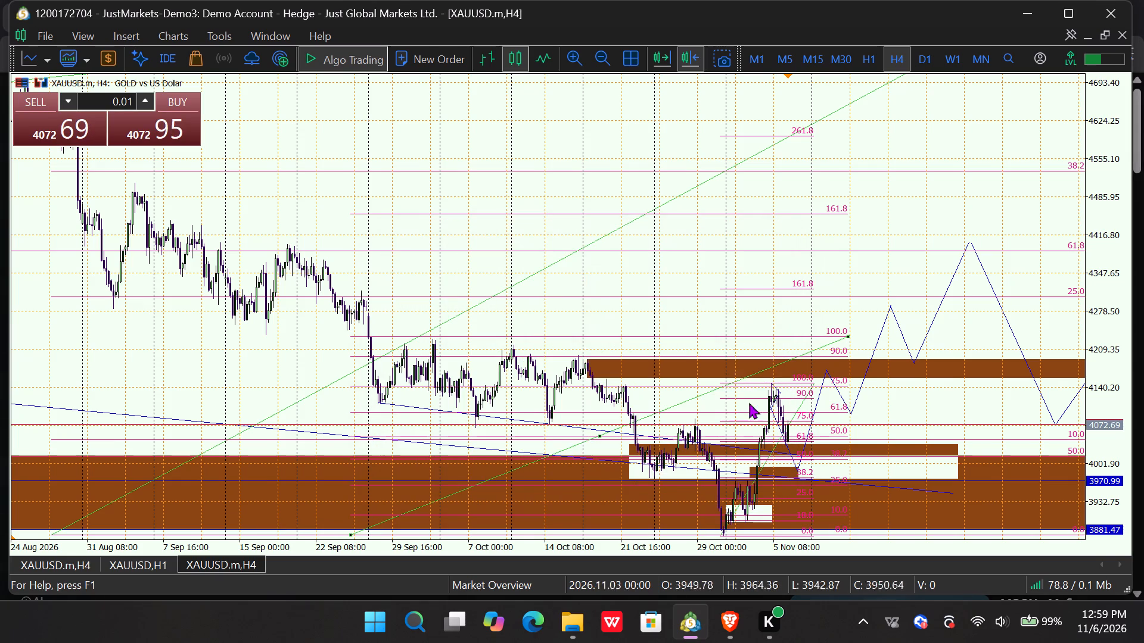
left_click_drag(847, 335, 858, 339)
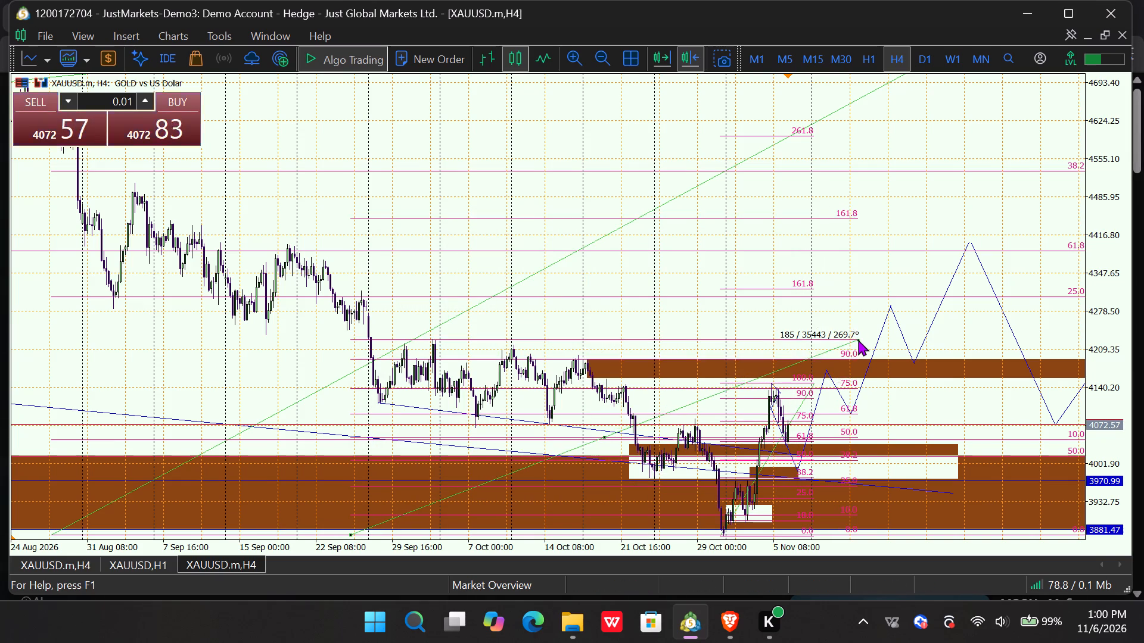
left_click_drag(858, 339, 865, 338)
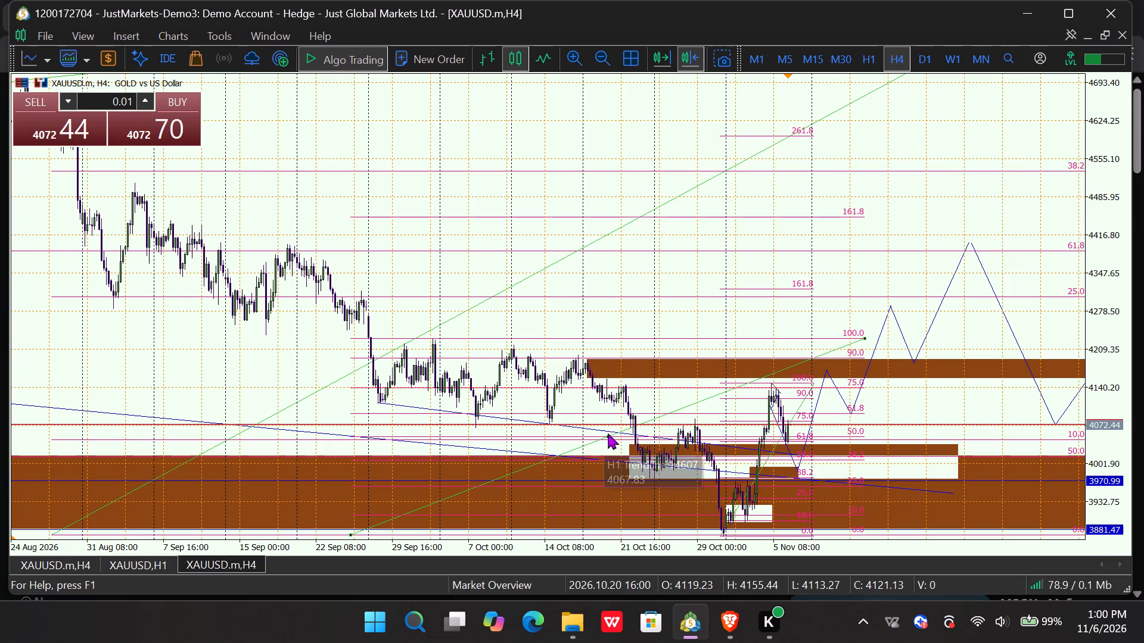
left_click(608, 435)
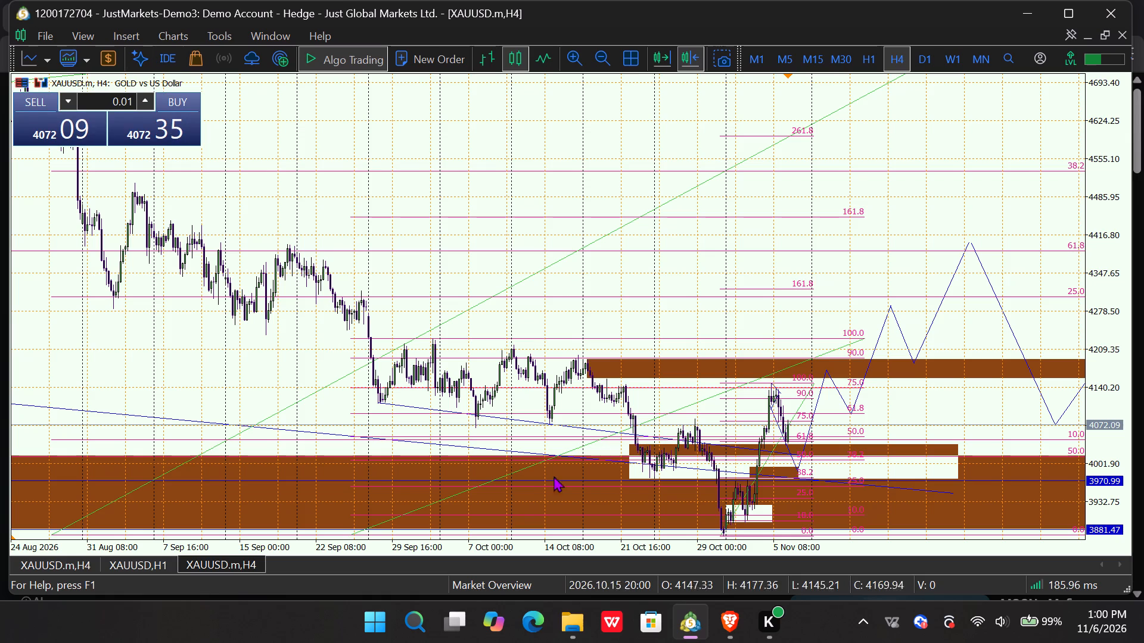
Extend the new Fibonacci retracement's starting anchor back to mid-September, keeping its 0.0 level at the late-October low.
left_click(357, 531)
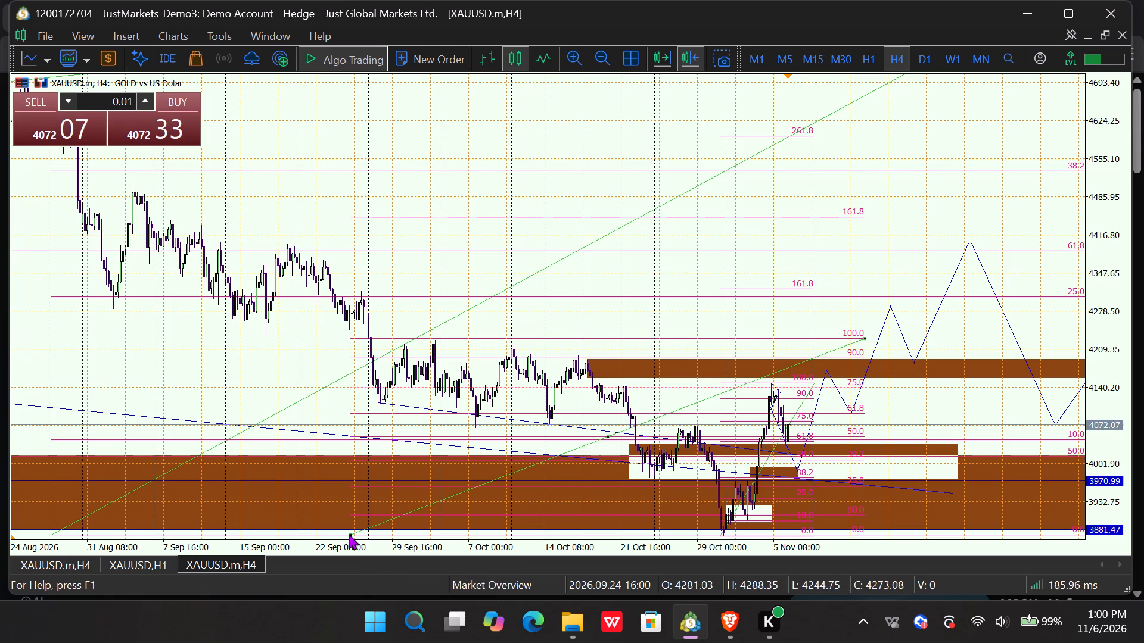
left_click_drag(349, 533, 288, 535)
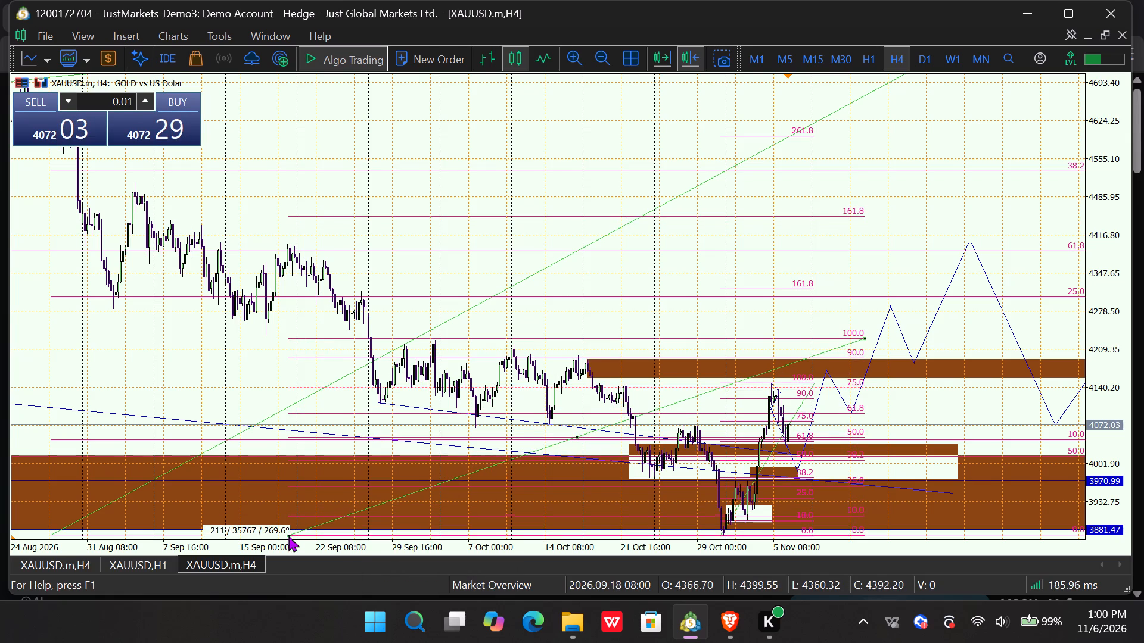
left_click_drag(288, 535, 290, 532)
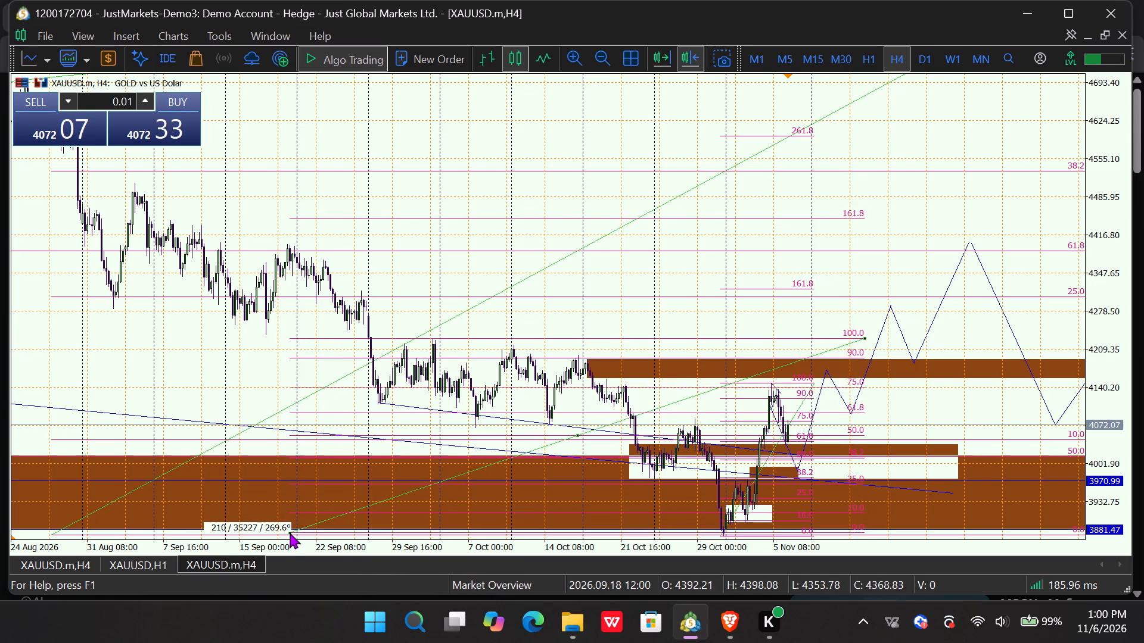
left_click_drag(290, 532, 293, 527)
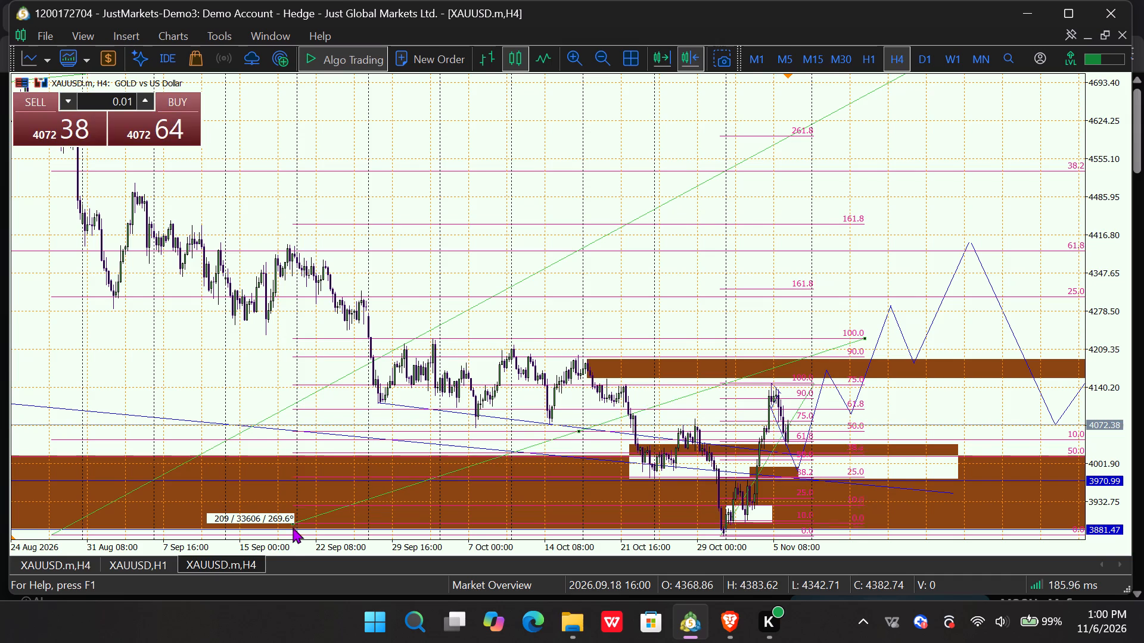
left_click_drag(293, 527, 286, 535)
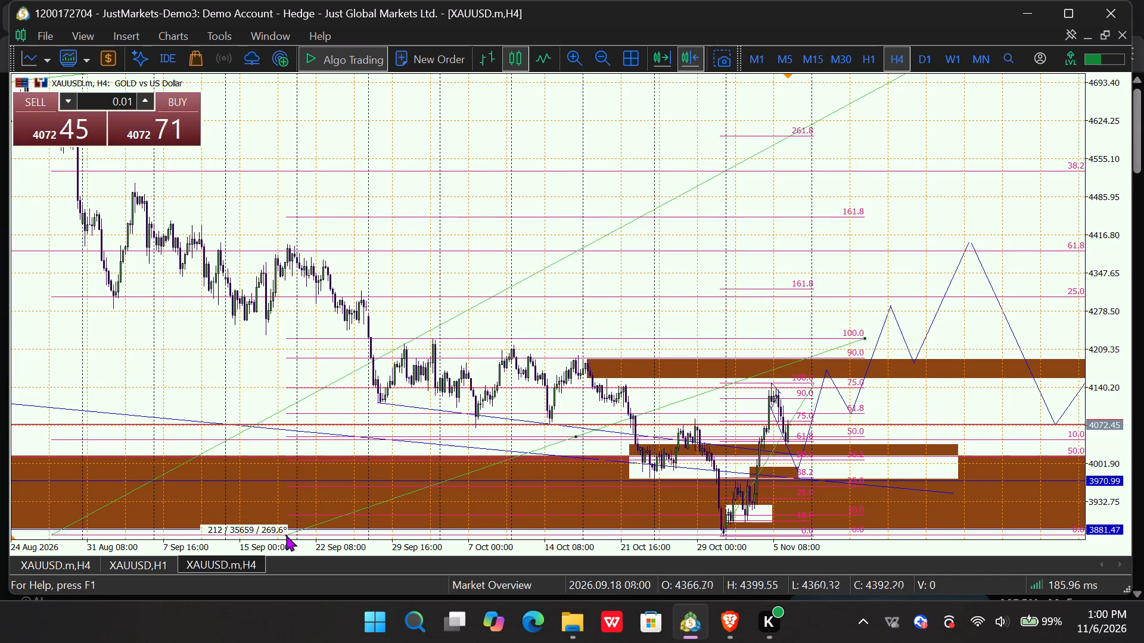
left_click_drag(286, 535, 279, 536)
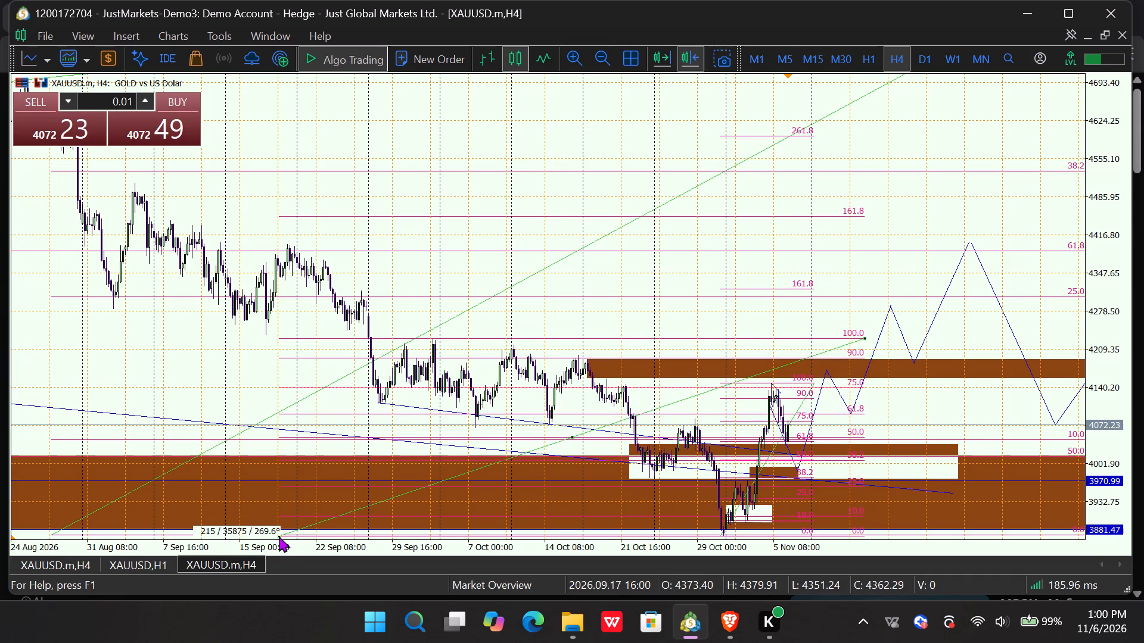
left_click_drag(279, 536, 268, 536)
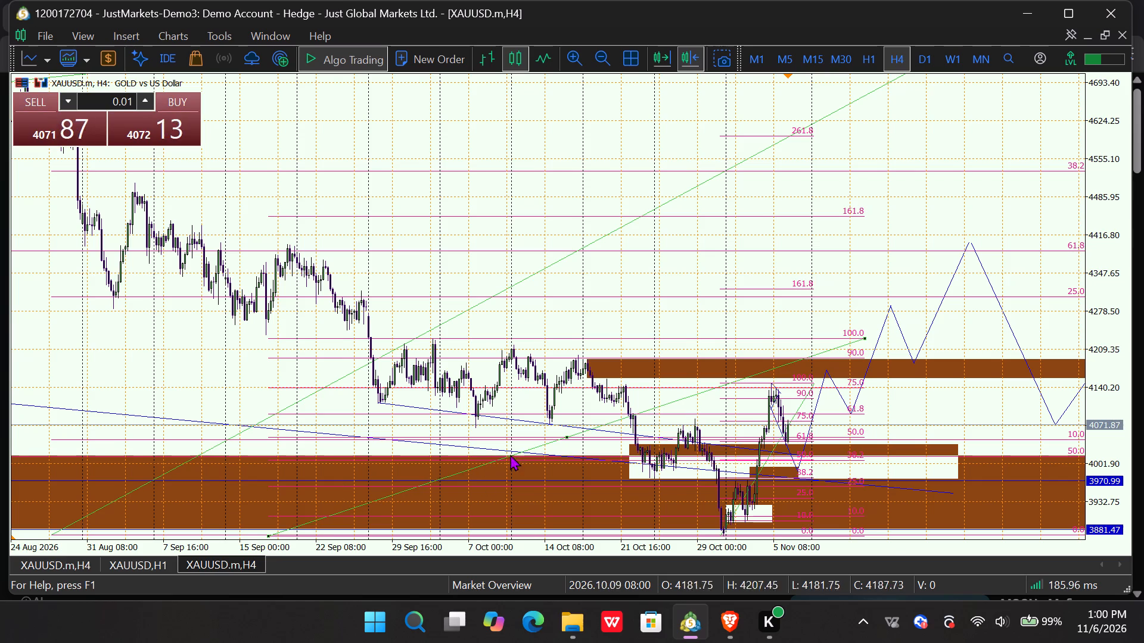
left_click(832, 343)
left_click(841, 348)
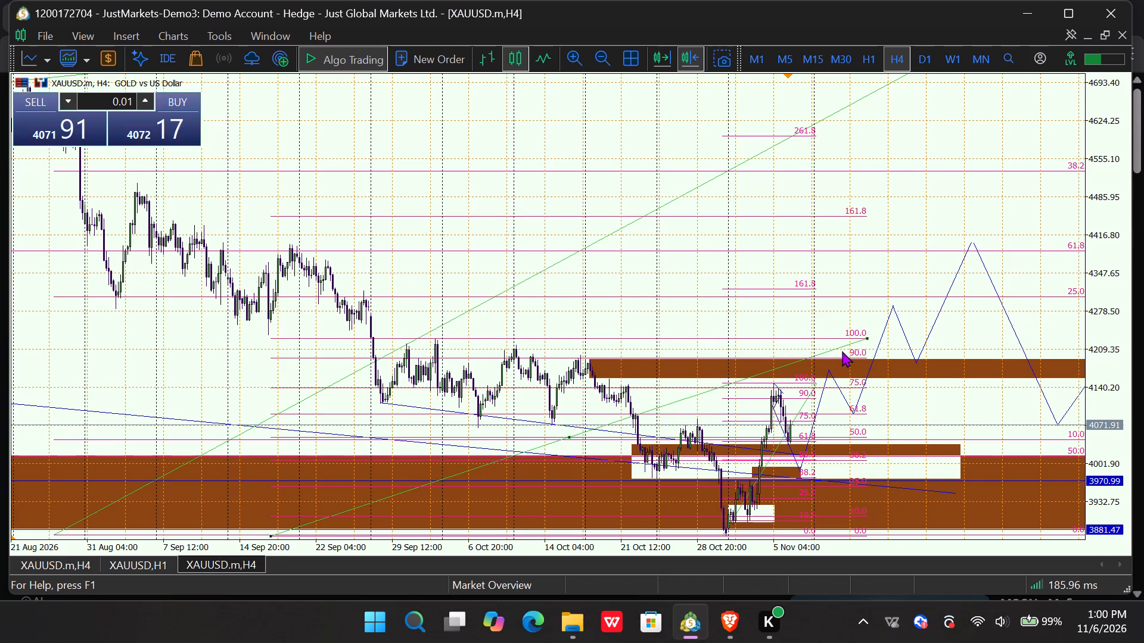
left_click(844, 345)
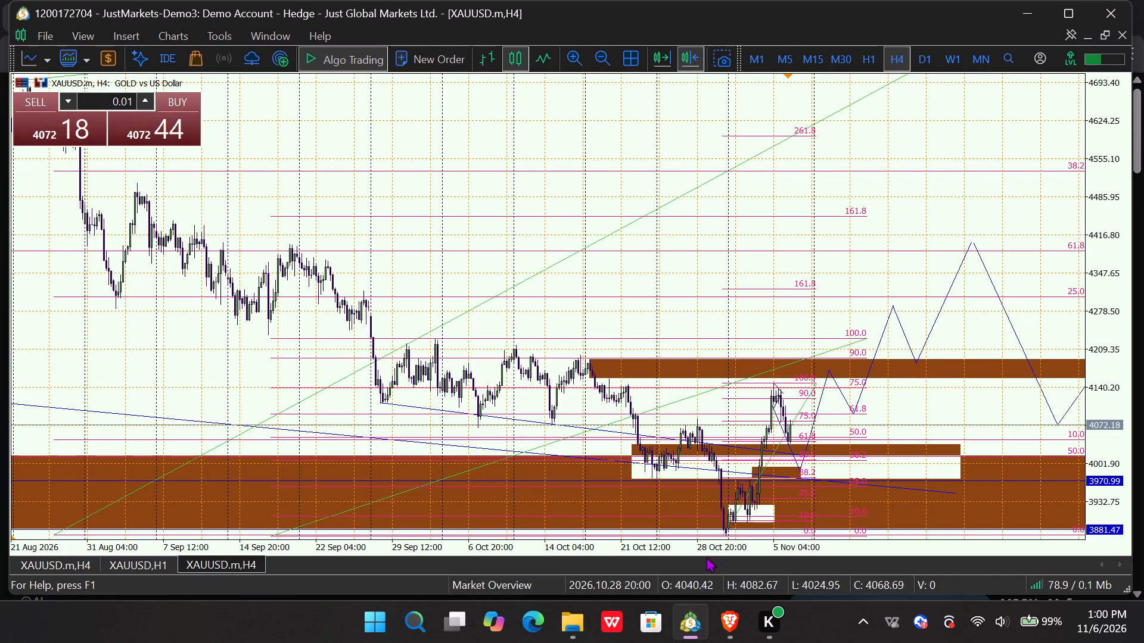
Switch to the Brave browser, restart the playing music video from the beginning, and return to MetaTrader 5.
left_click(725, 620)
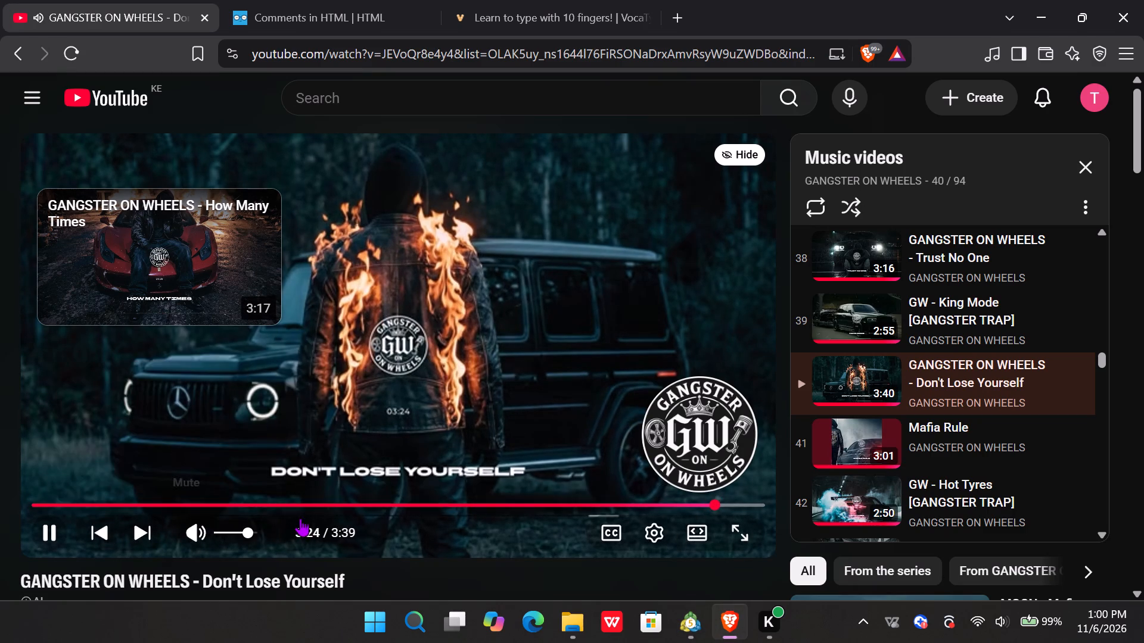
left_click_drag(291, 507, 0, 490)
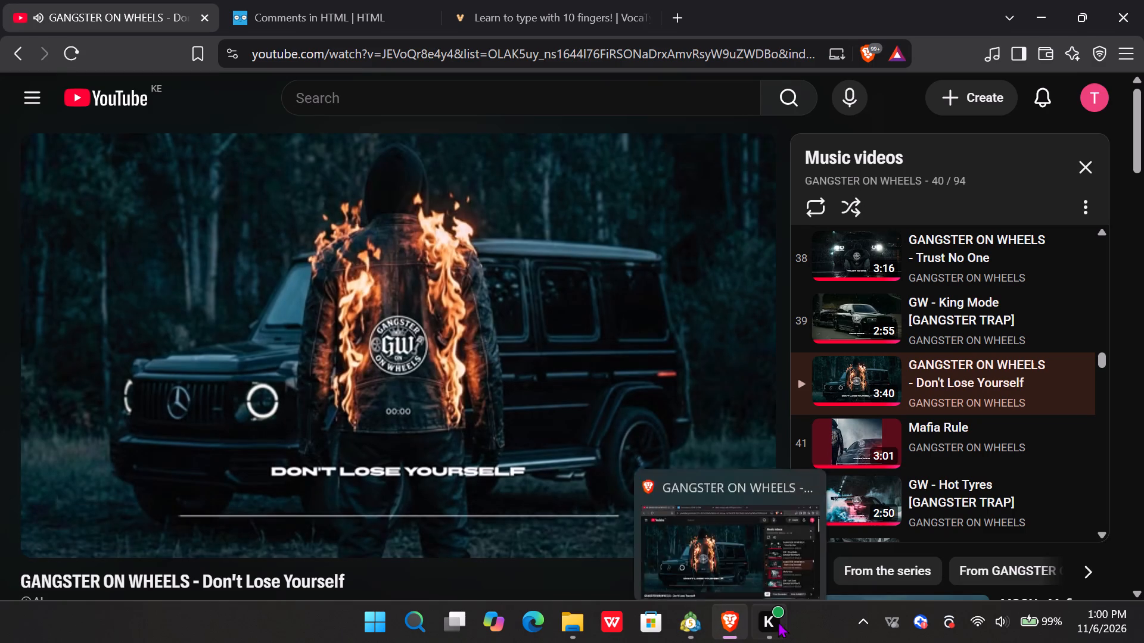
left_click(689, 619)
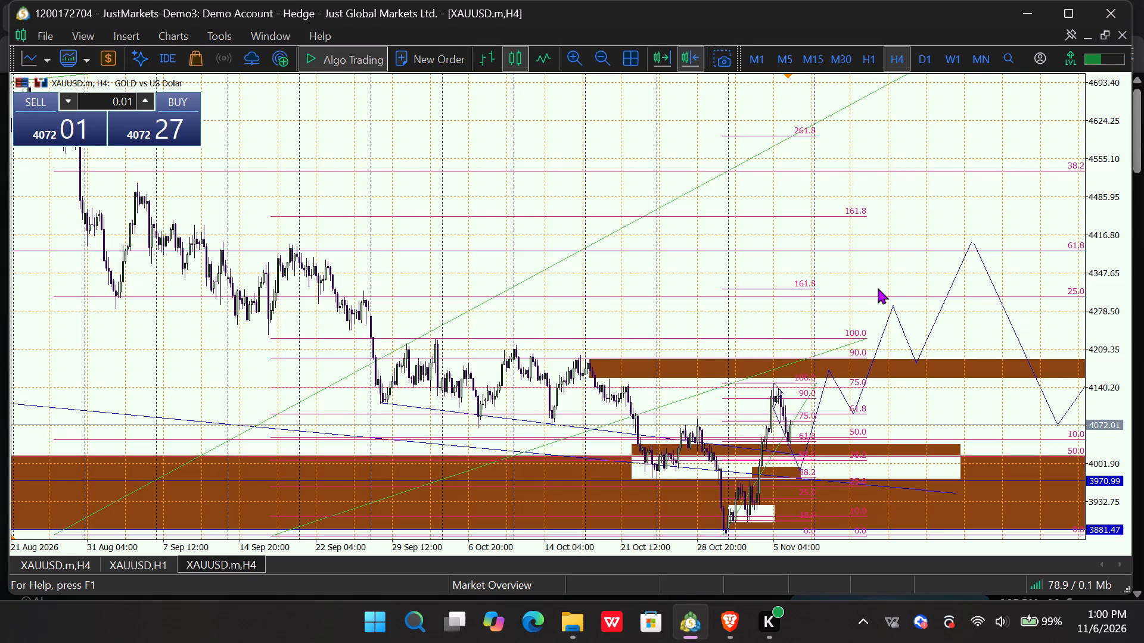
Draw a rising trendline on H4 from the 30 June low near 3942, under the July lows, to 29 September near 4032.
left_click_drag(663, 250, 947, 230)
left_click_drag(642, 183, 893, 149)
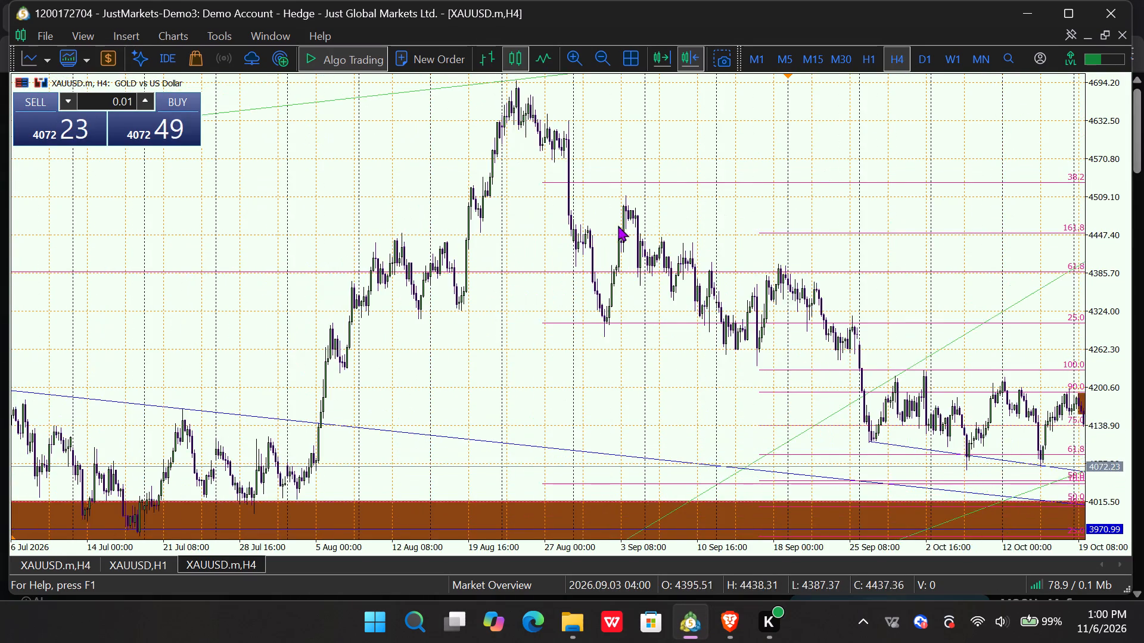
left_click_drag(620, 225, 905, 255)
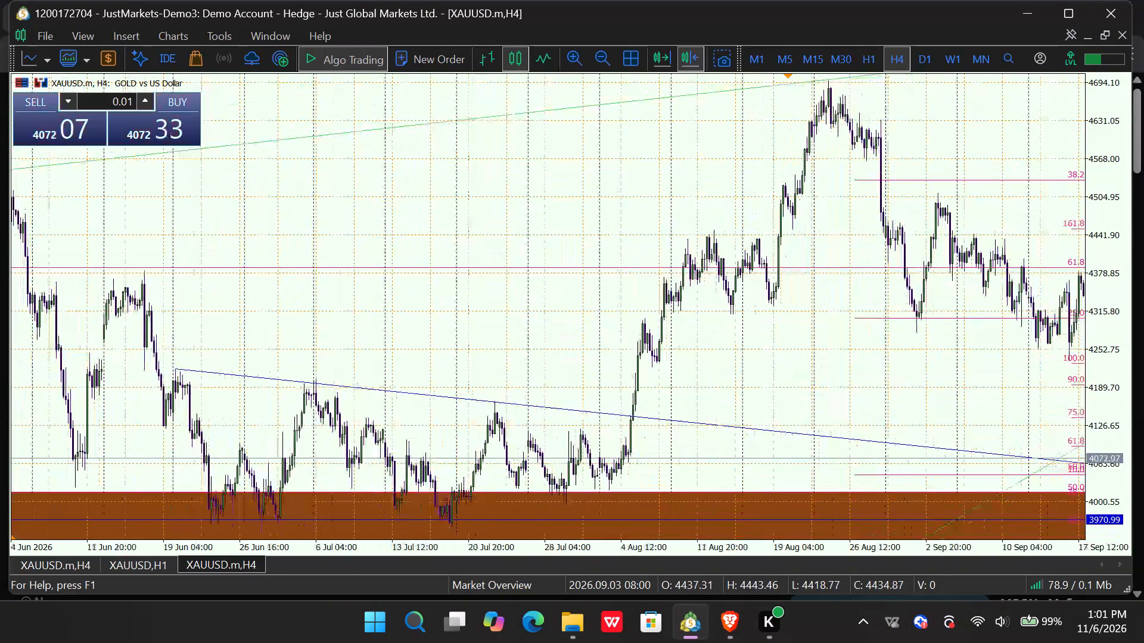
left_click_drag(905, 255, 692, 302)
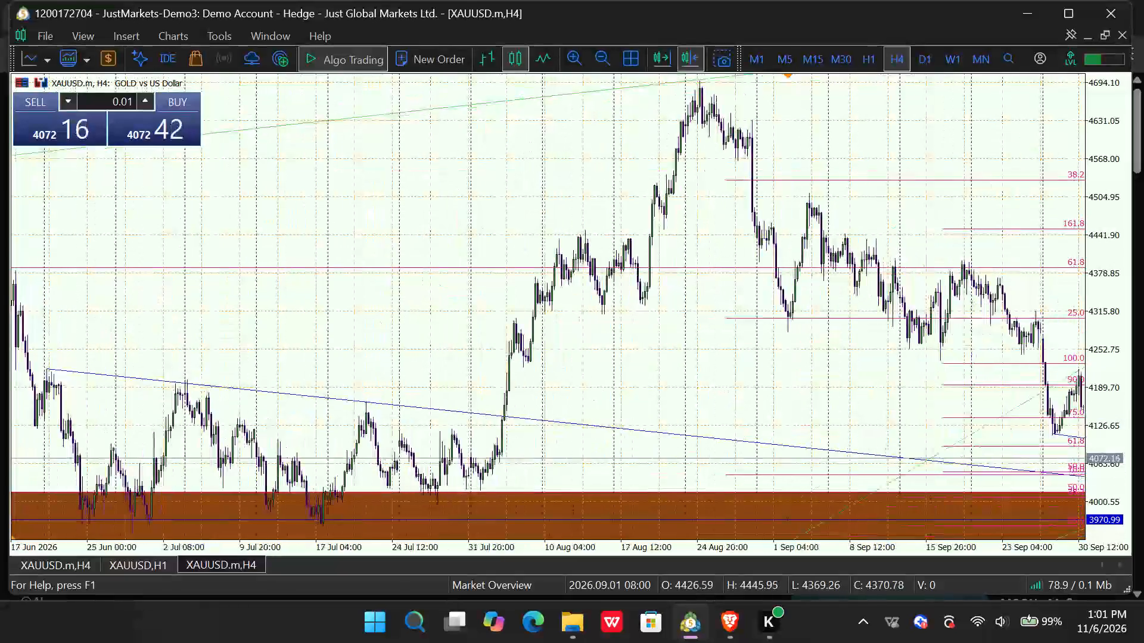
left_click_drag(692, 302, 630, 289)
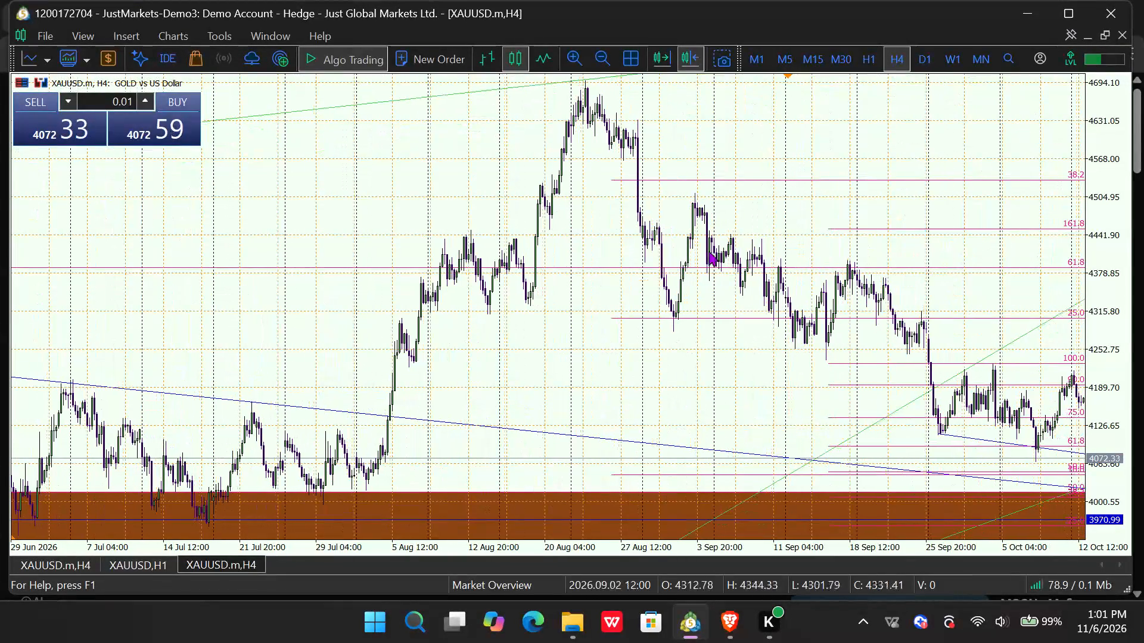
left_click_drag(726, 259, 836, 233)
left_click_drag(1115, 154, 1114, 188)
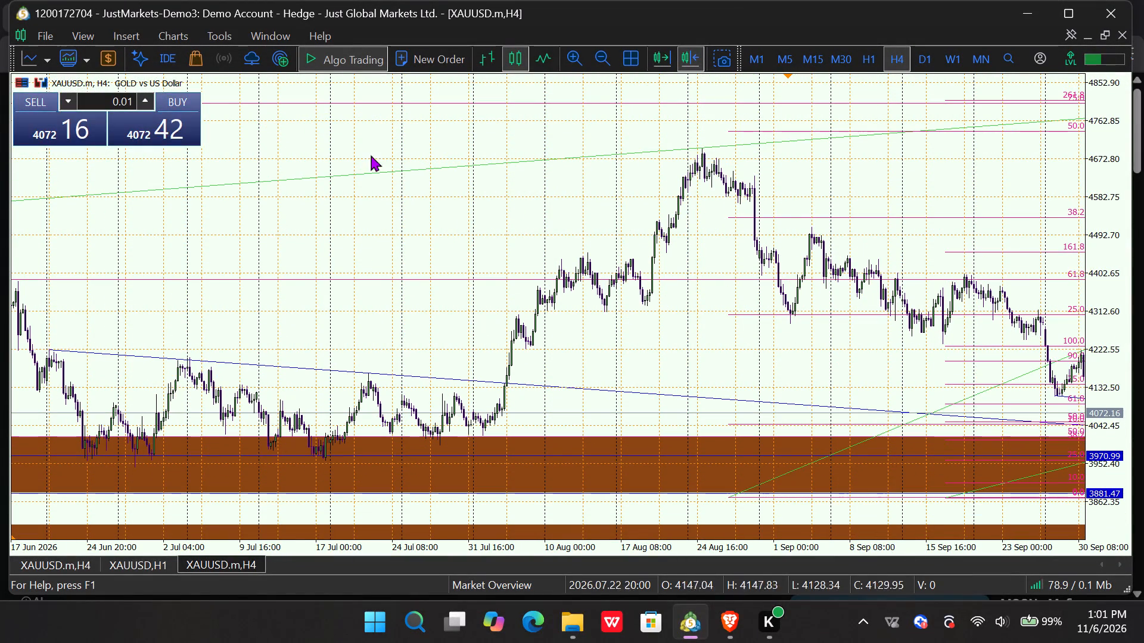
left_click(125, 38)
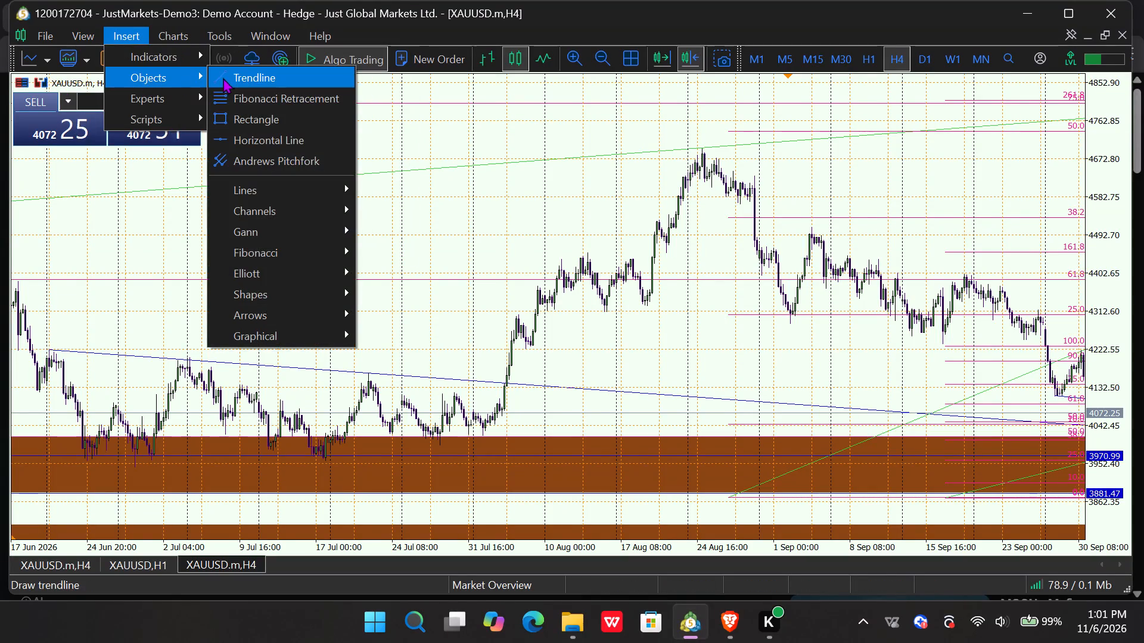
left_click(224, 77)
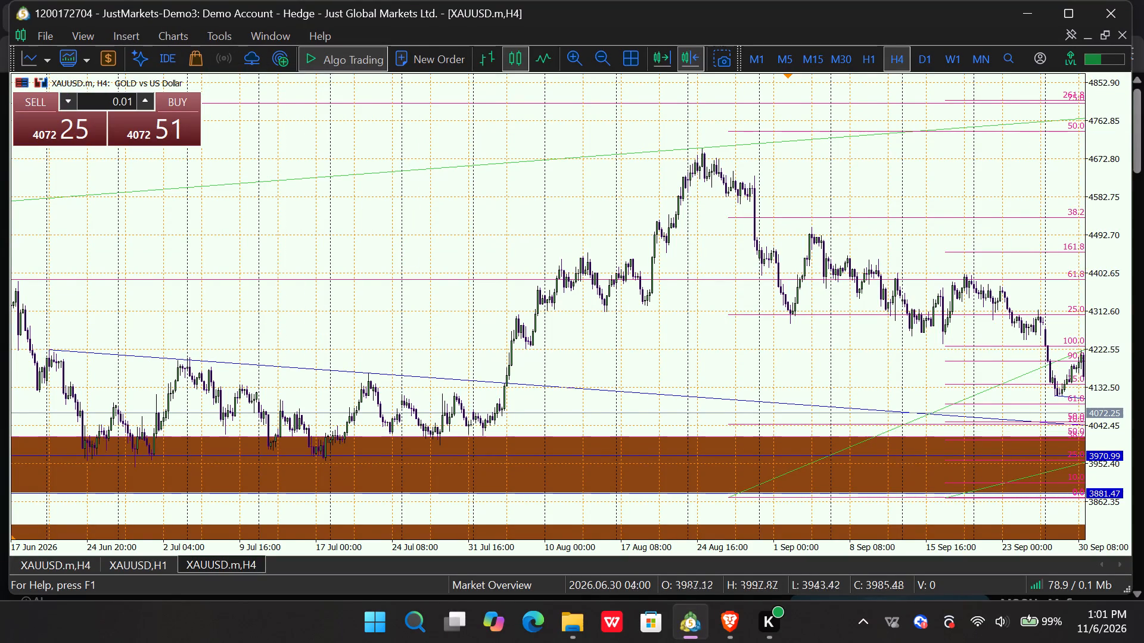
left_click_drag(132, 468, 742, 446)
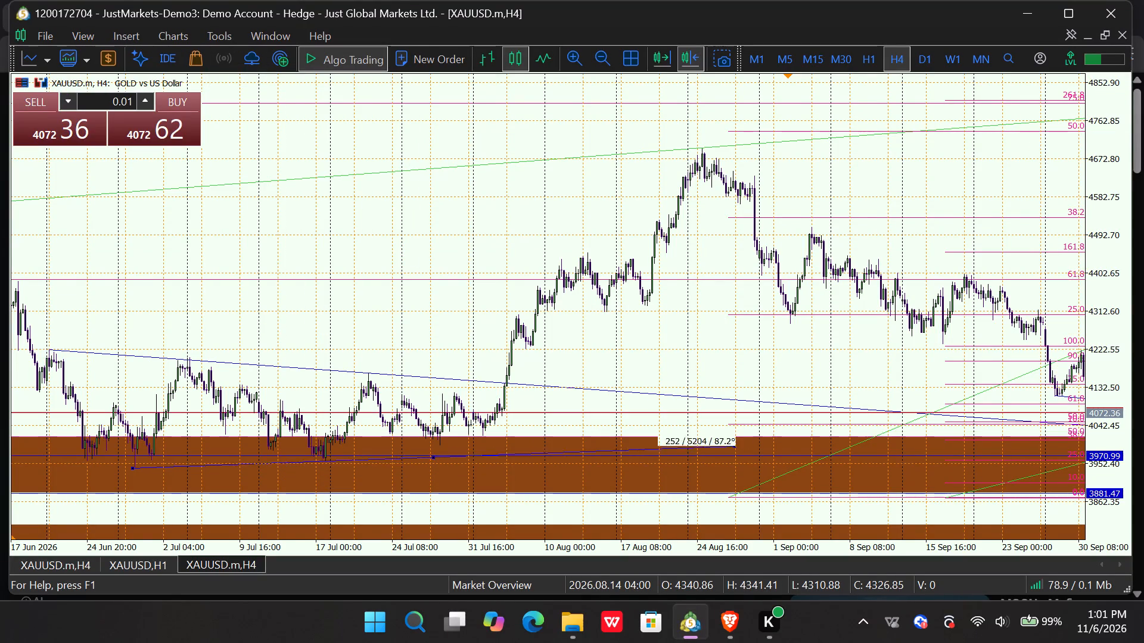
left_click_drag(742, 446, 1047, 430)
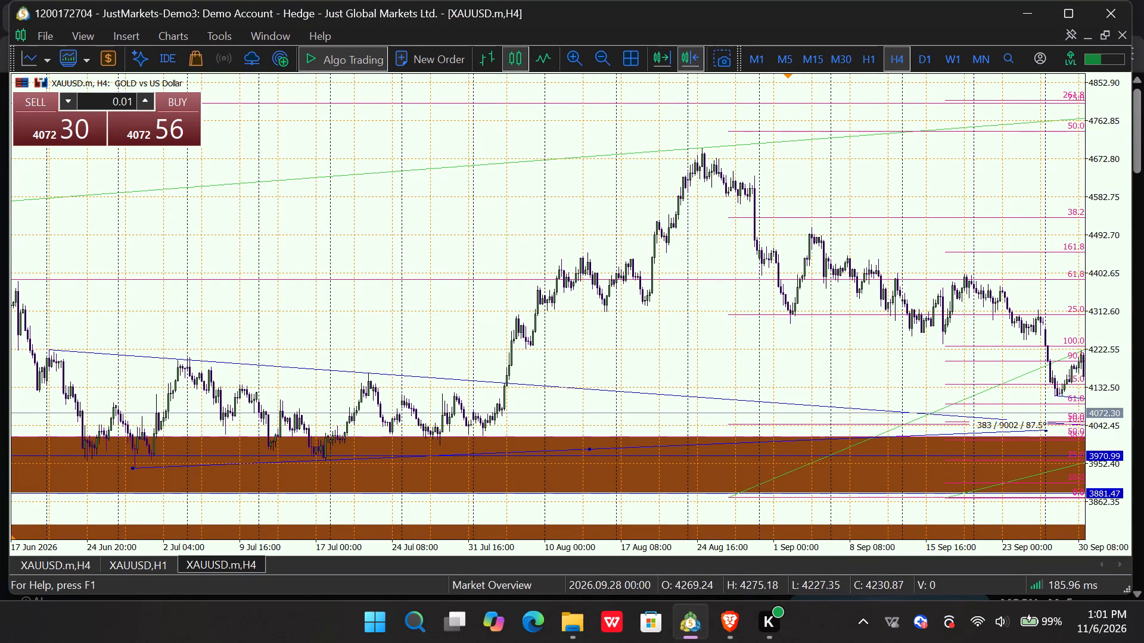
left_click_drag(1047, 430, 1066, 430)
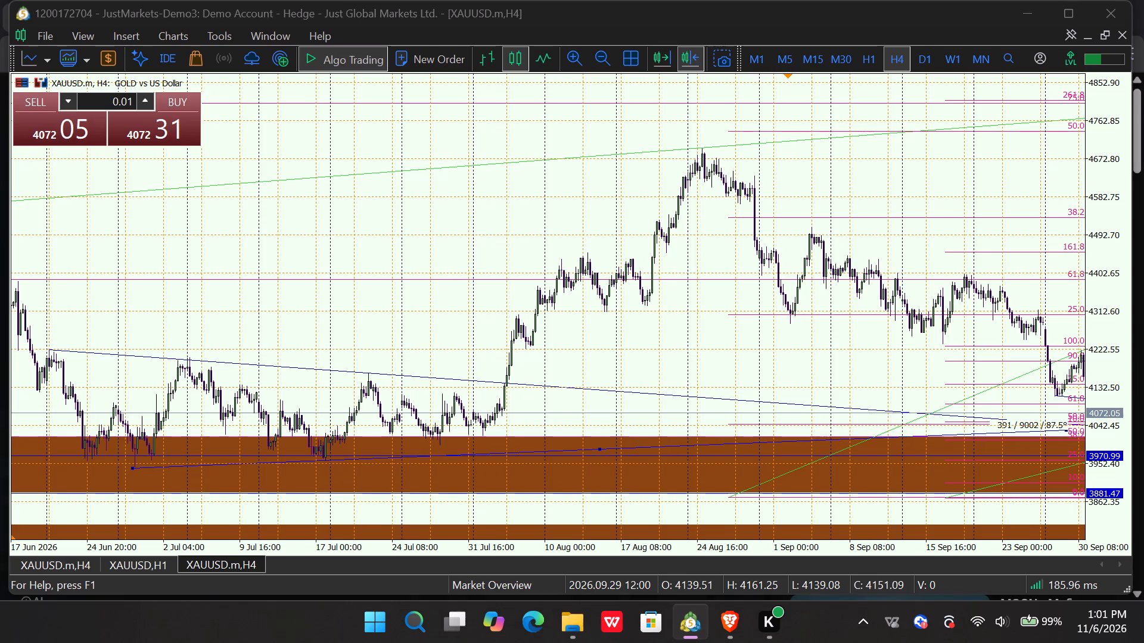
Move the new rising trendline's starting anchor back to about 25 June at roughly the same price.
left_click(674, 441)
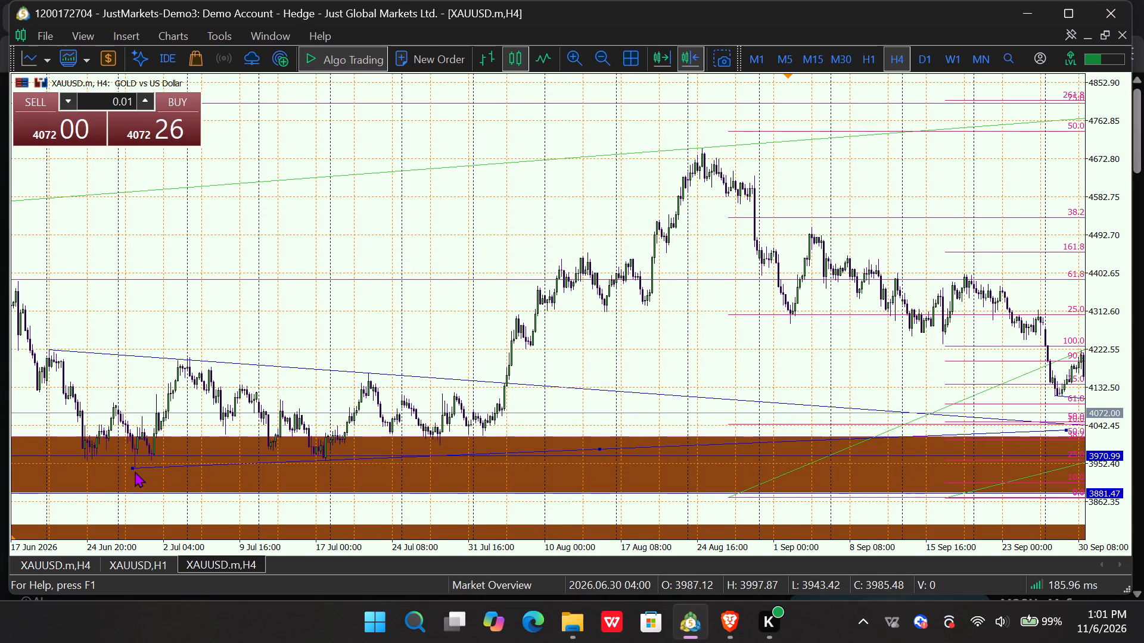
left_click_drag(133, 467, 101, 469)
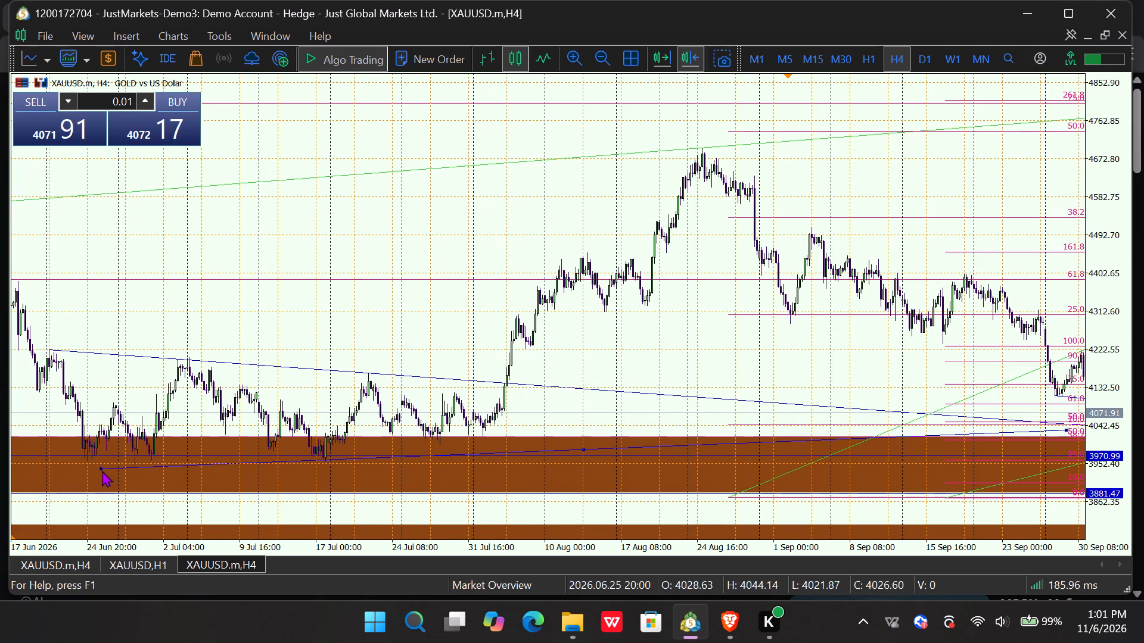
Extend the rising trendline's far end beyond the latest candles, to a price of about 4070.
left_click_drag(650, 298, 316, 272)
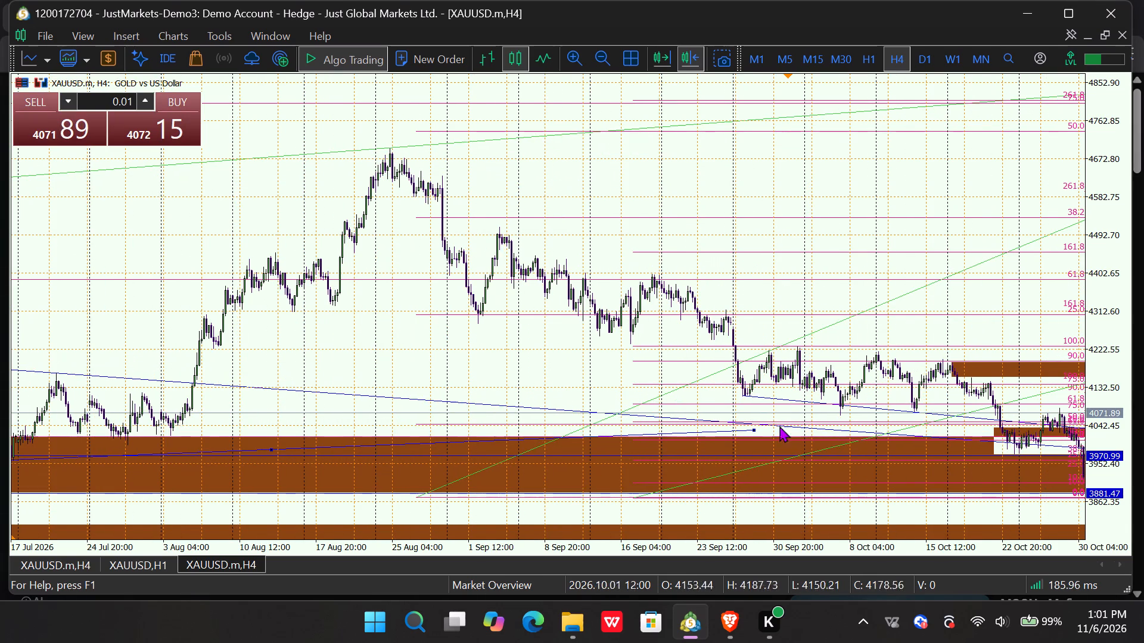
left_click(751, 429)
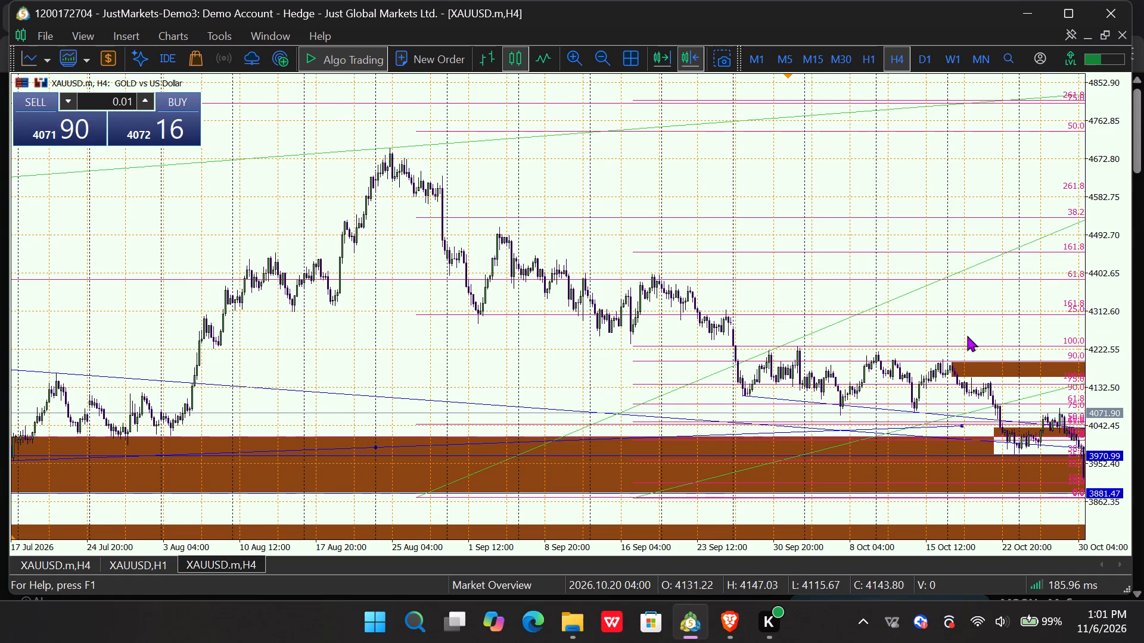
left_click_drag(1026, 307, 640, 310)
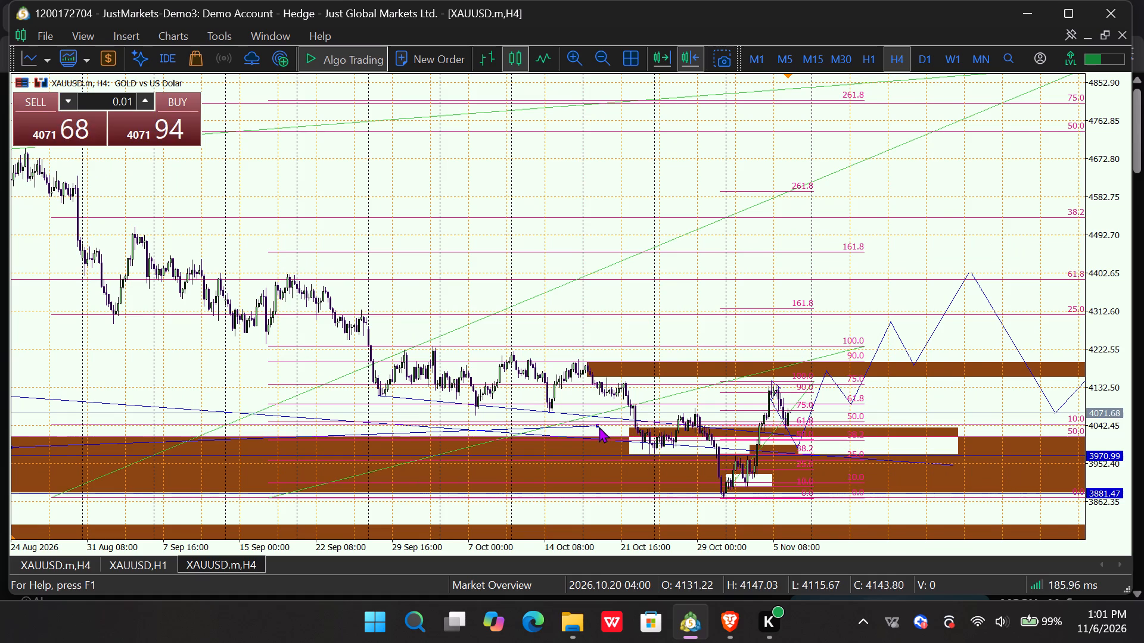
left_click_drag(598, 424, 677, 433)
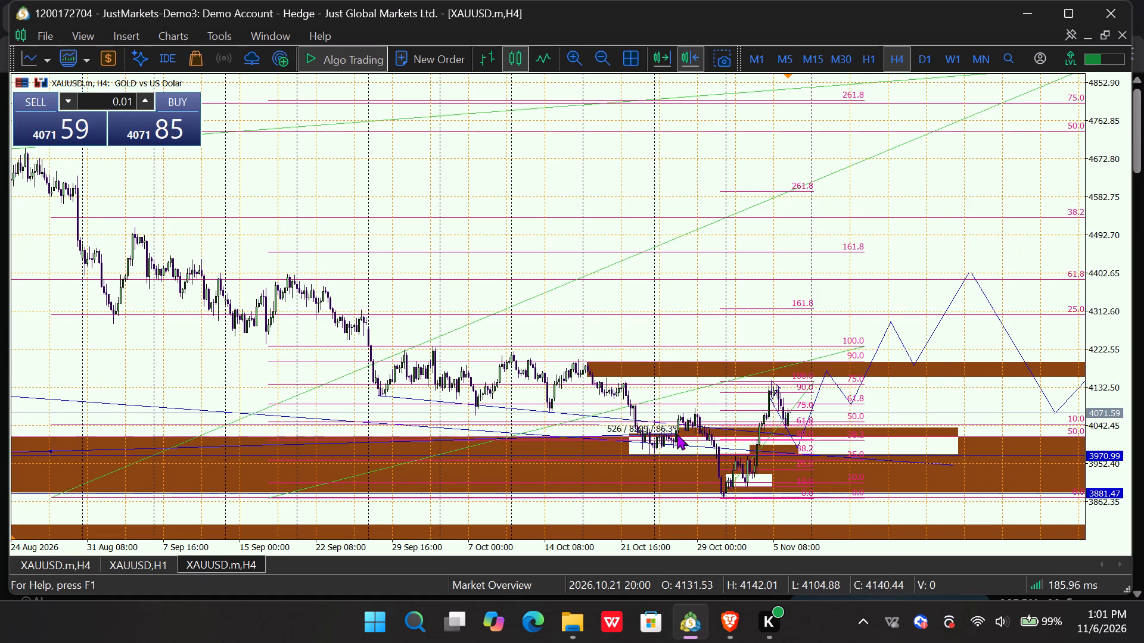
left_click_drag(677, 433, 877, 414)
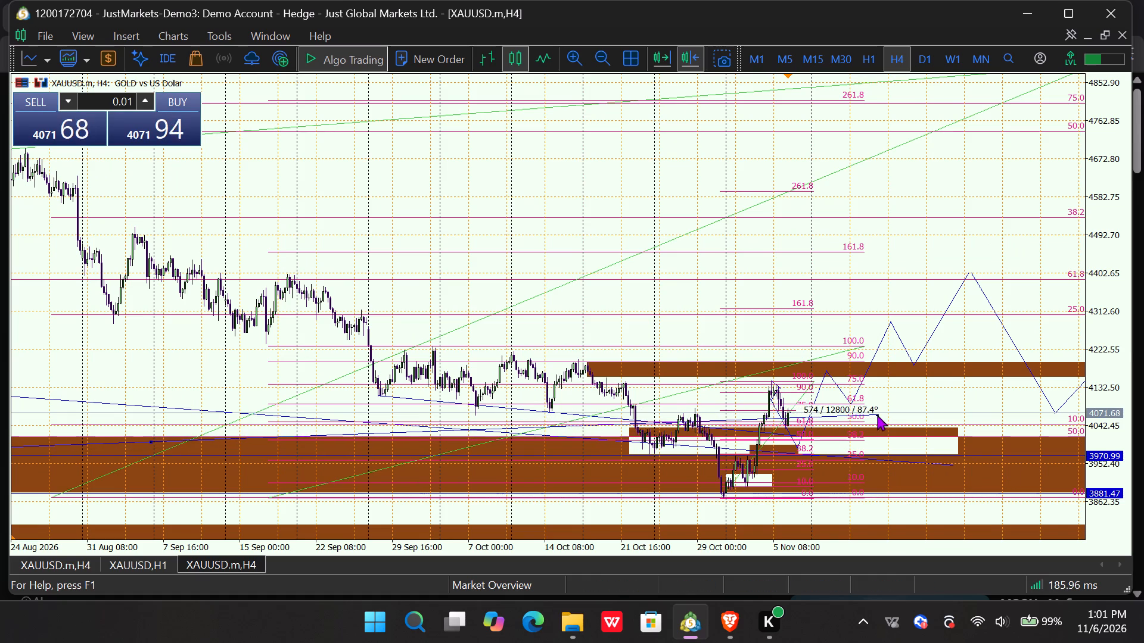
left_click_drag(877, 414, 881, 414)
Examine the extended rising trendline against the price swings from late June to early November, and leave it deselected.
left_click_drag(431, 244, 654, 296)
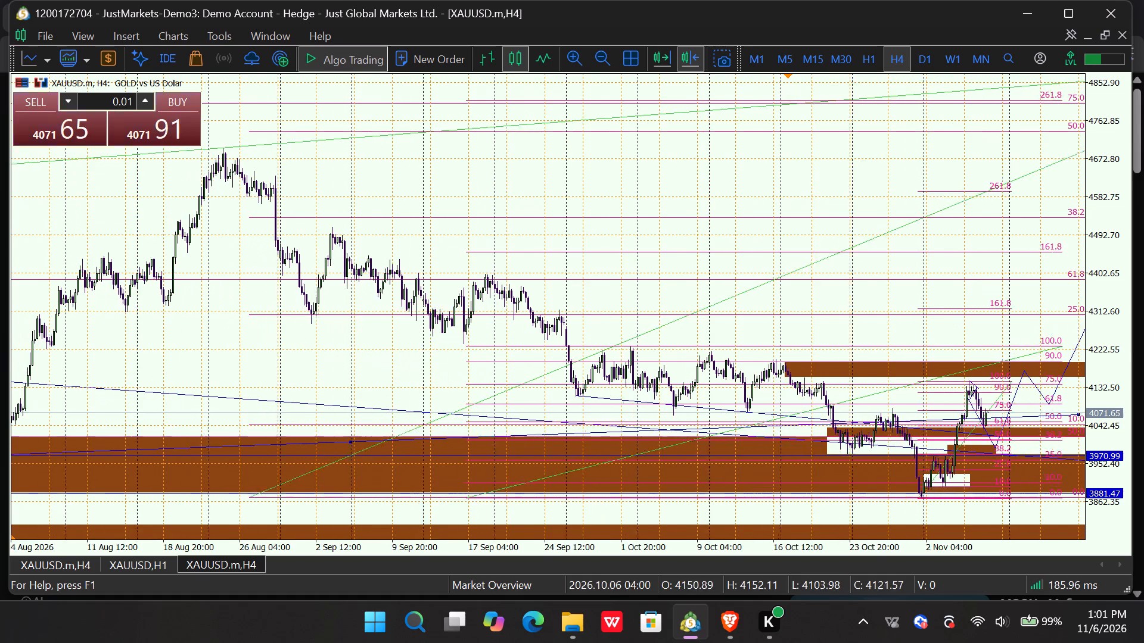
left_click_drag(654, 296, 804, 299)
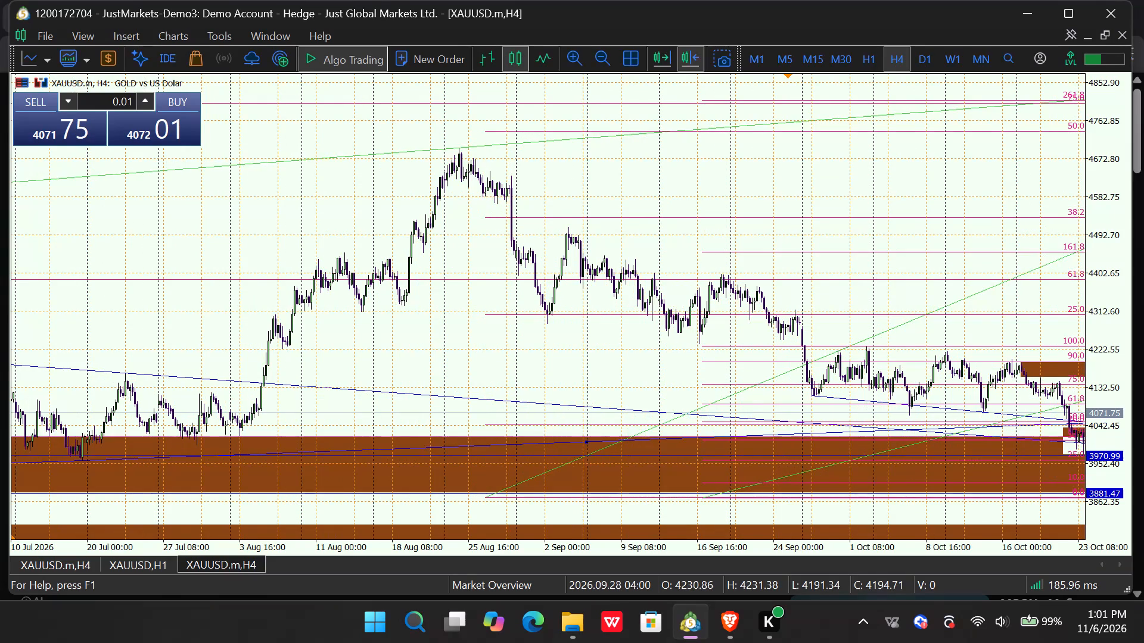
left_click_drag(804, 299, 934, 297)
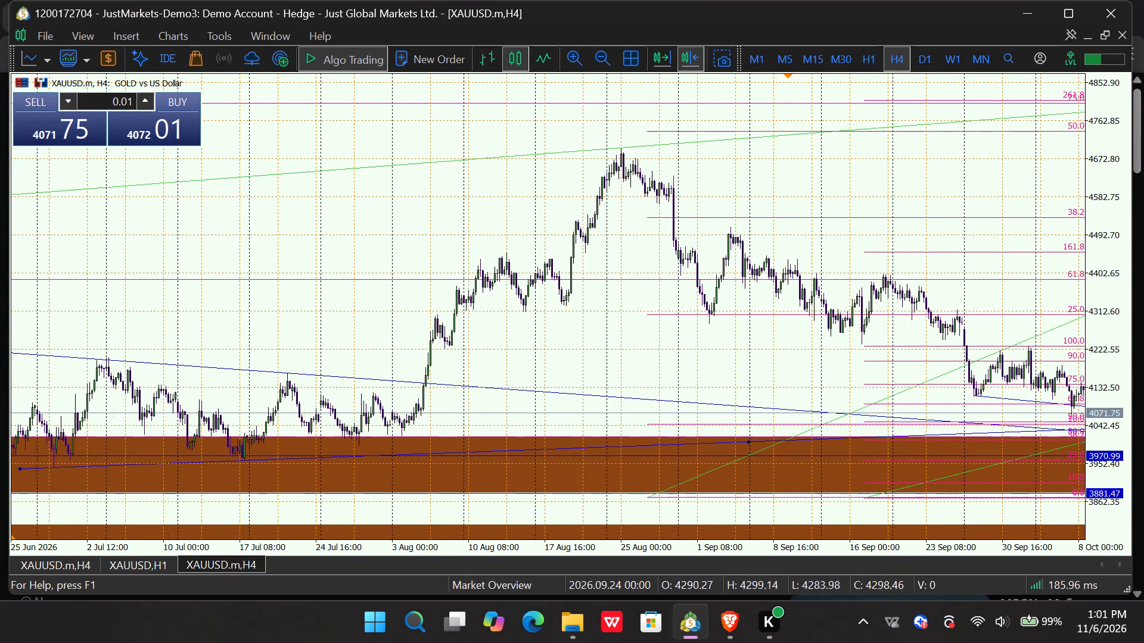
left_click_drag(934, 297, 558, 294)
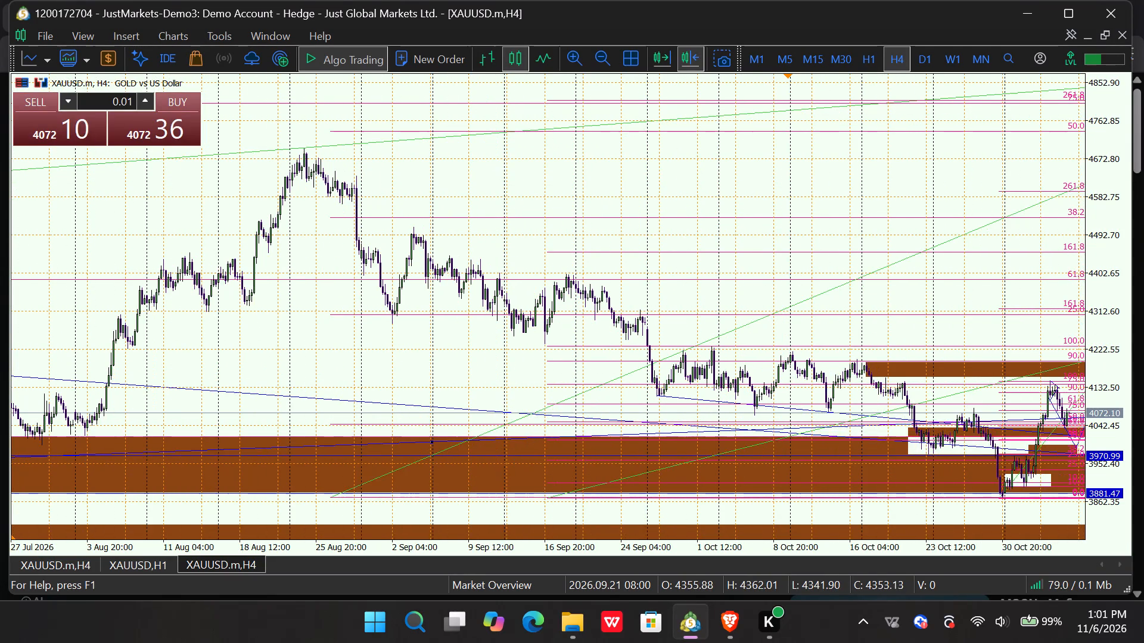
left_click_drag(558, 294, 266, 294)
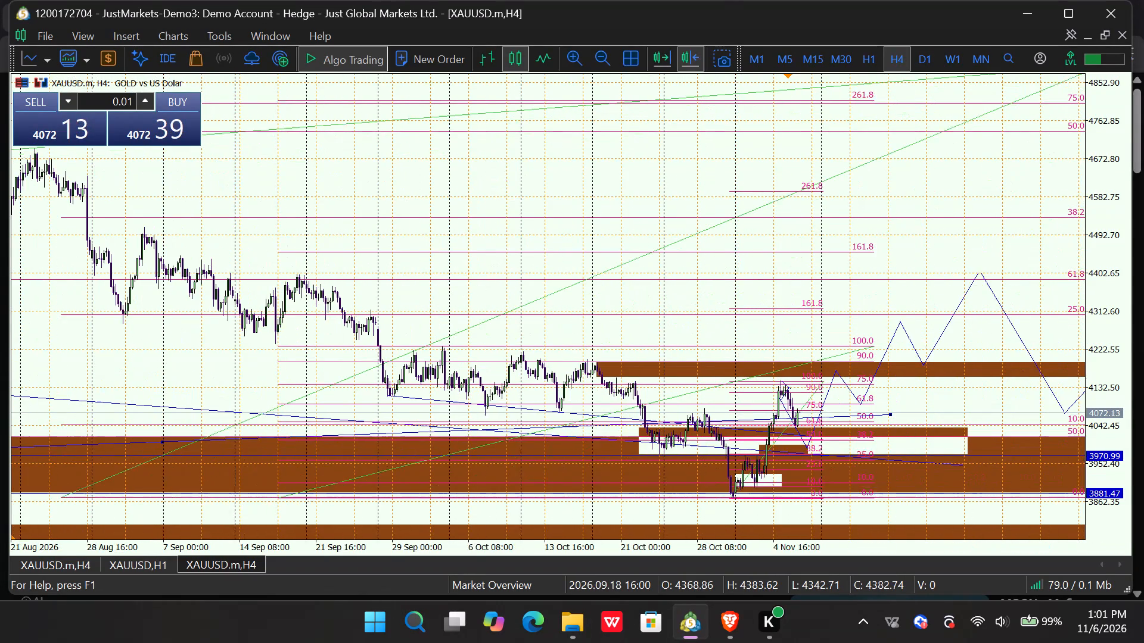
left_click_drag(266, 294, 82, 277)
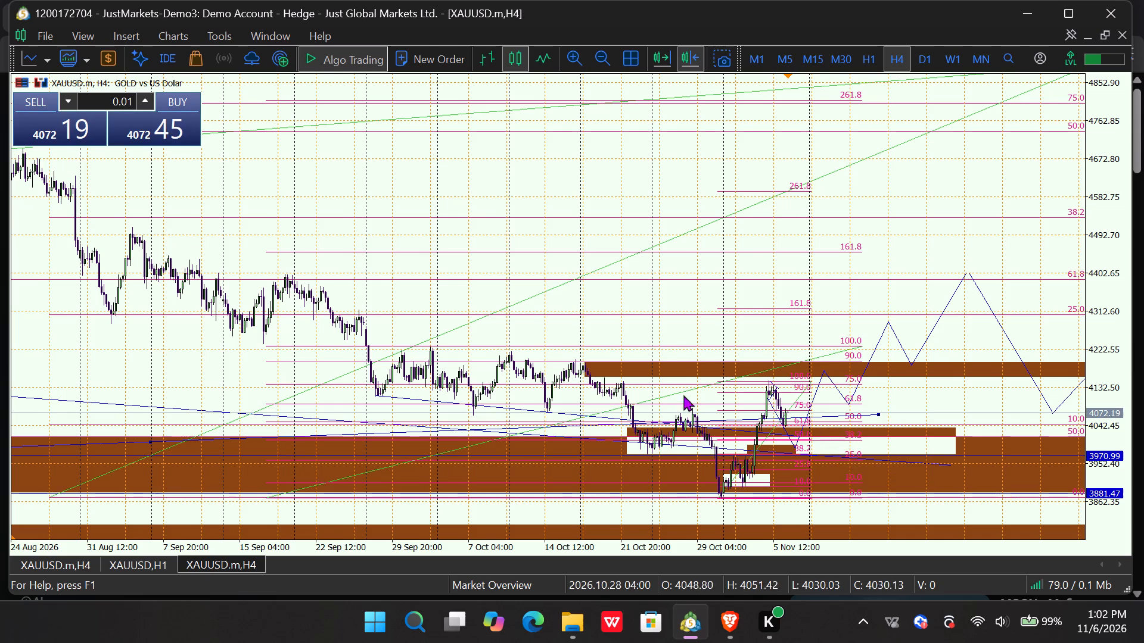
left_click_drag(687, 317, 720, 315)
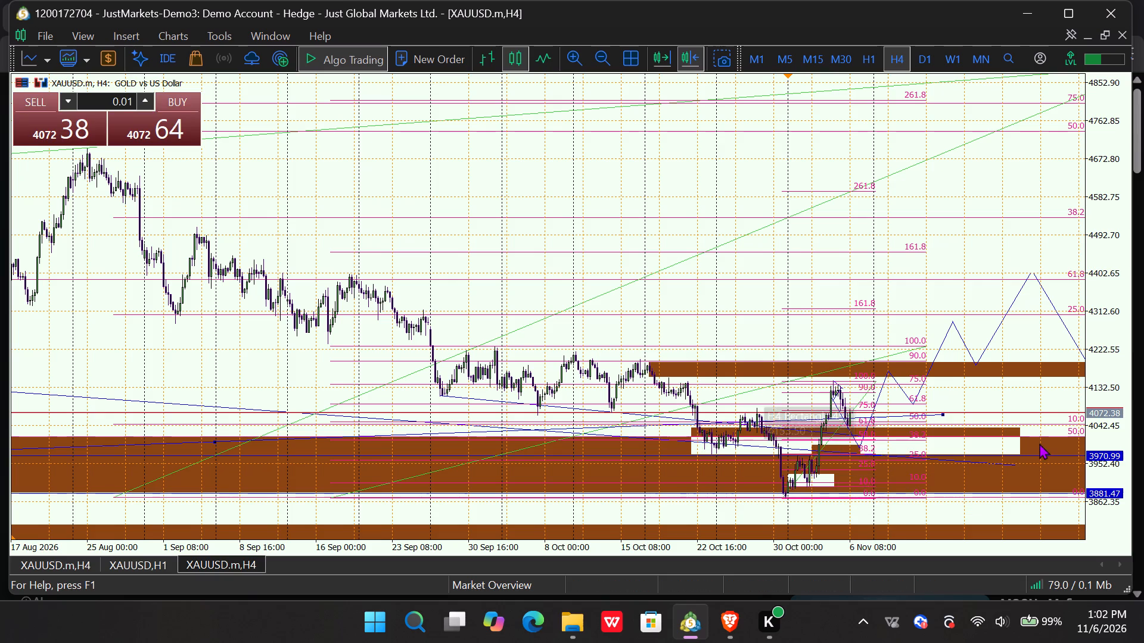
left_click(937, 414)
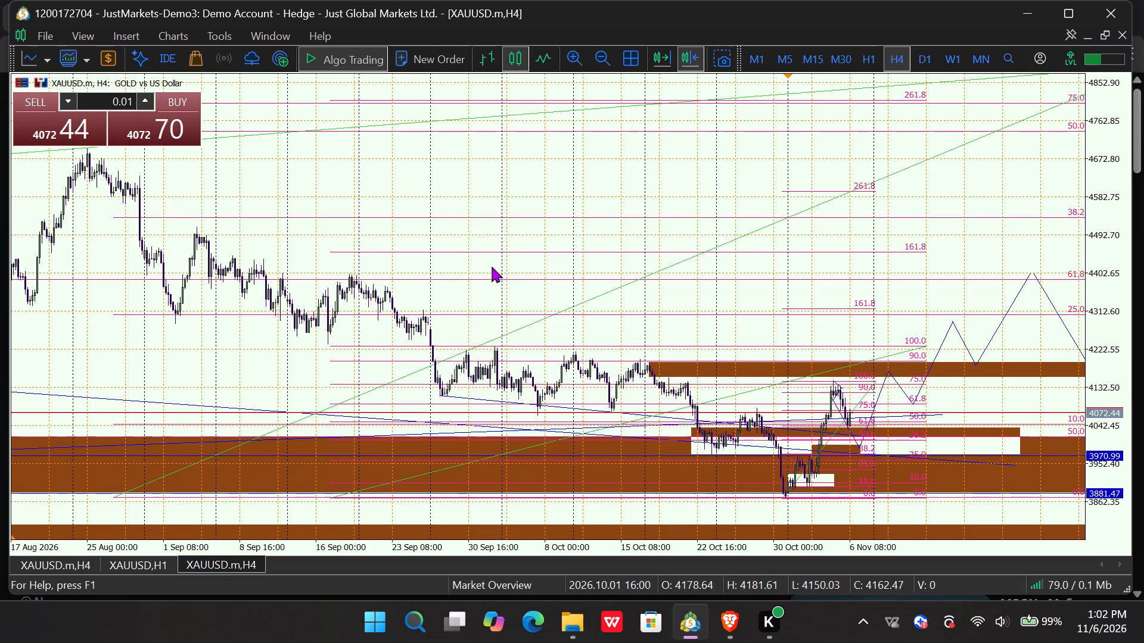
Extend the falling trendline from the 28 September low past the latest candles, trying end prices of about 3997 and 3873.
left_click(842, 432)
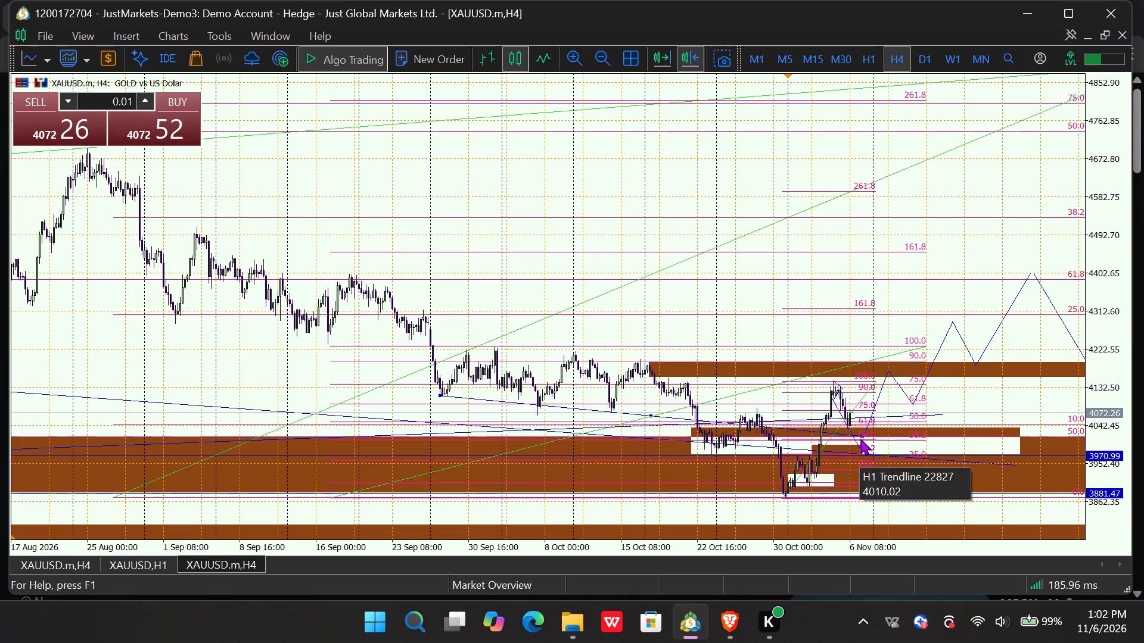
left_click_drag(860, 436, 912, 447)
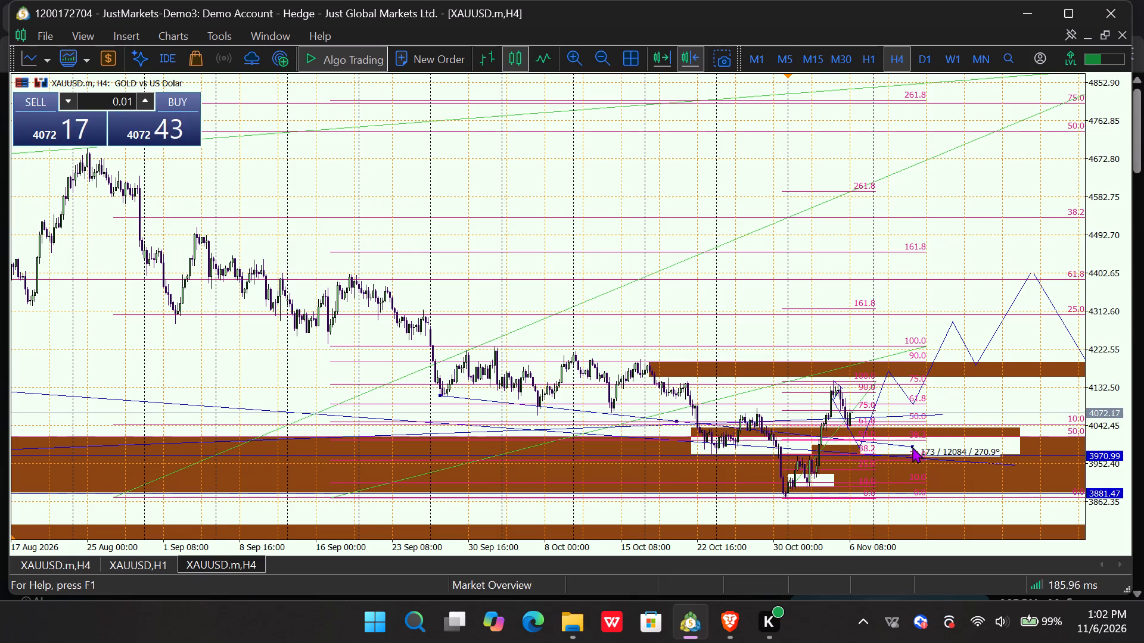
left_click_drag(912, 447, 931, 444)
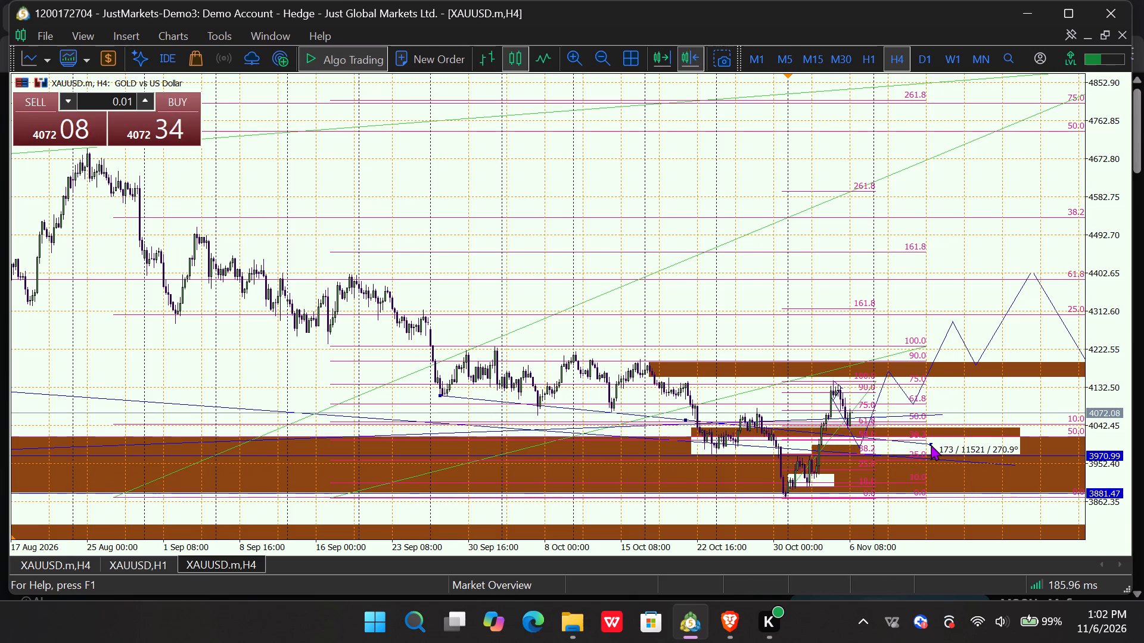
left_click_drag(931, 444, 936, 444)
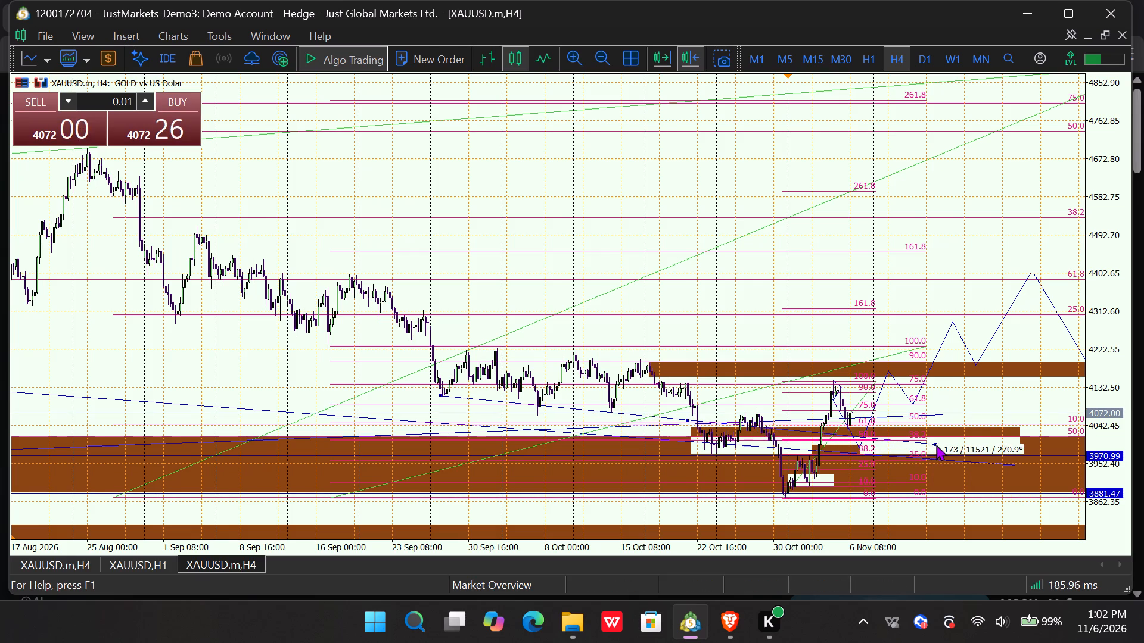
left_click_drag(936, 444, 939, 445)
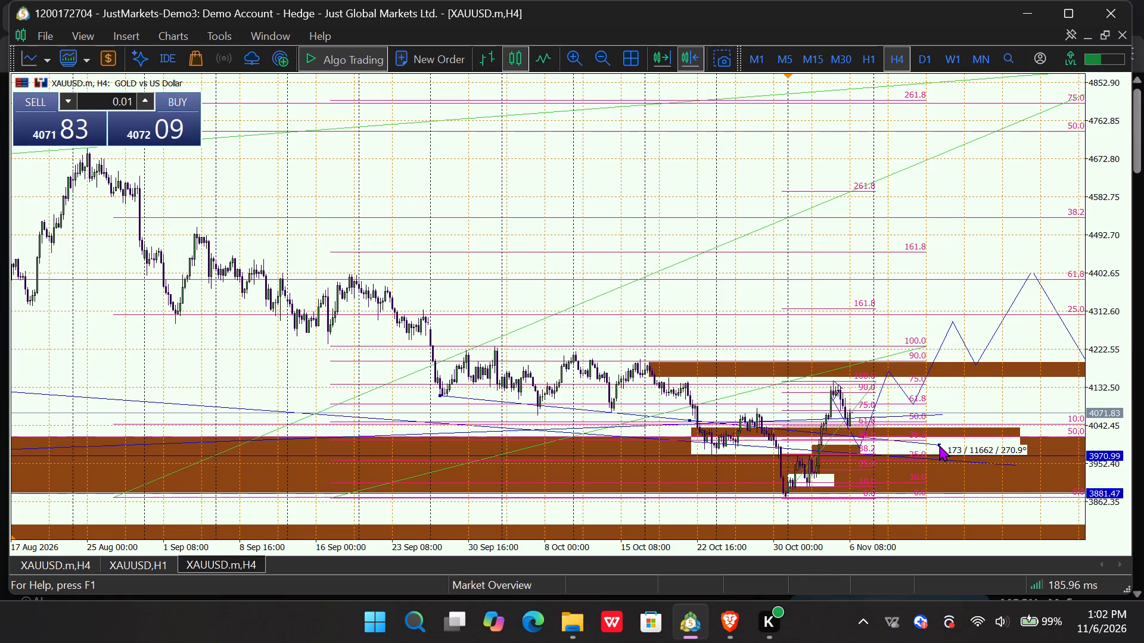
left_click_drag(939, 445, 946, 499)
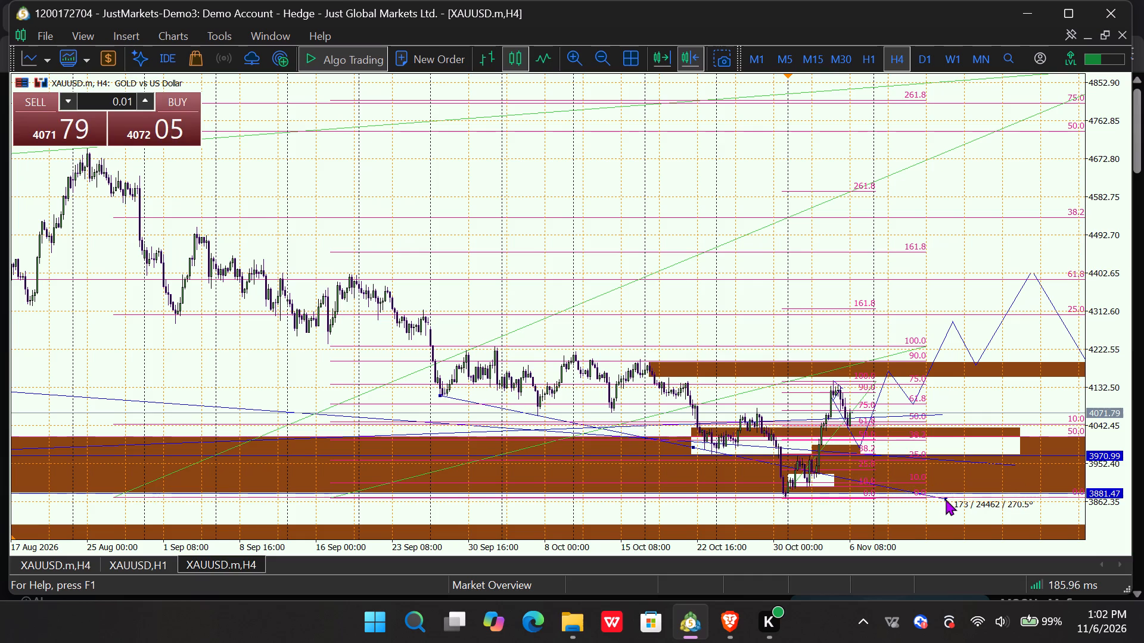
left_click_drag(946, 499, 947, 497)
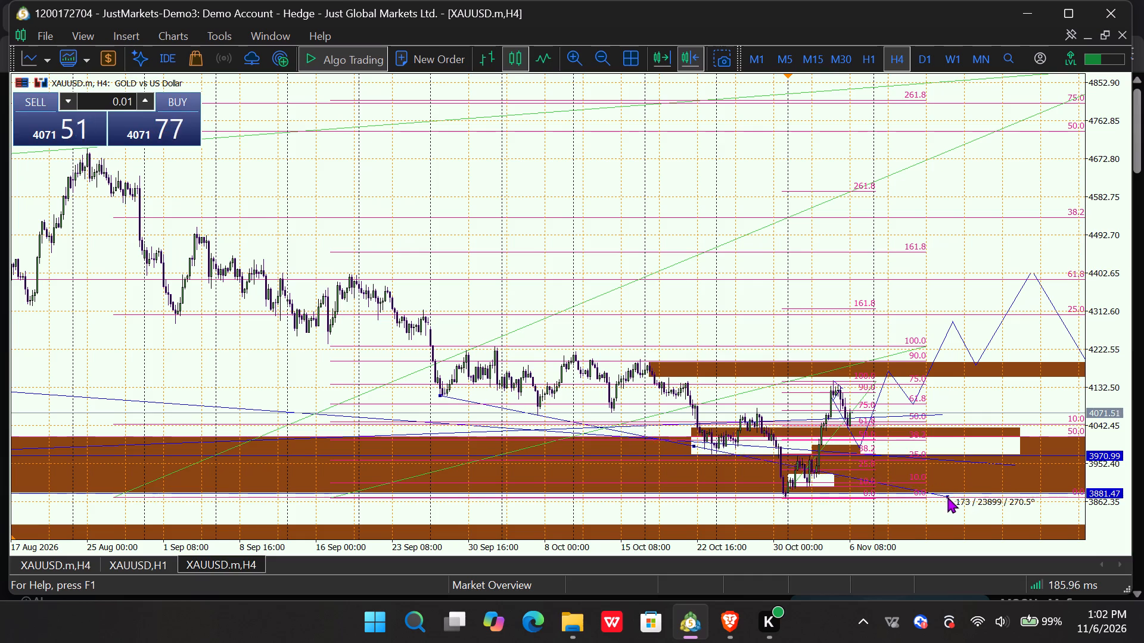
Delete the falling trendline that starts at the 28 September low near 4110.
left_click_drag(947, 497, 657, 458)
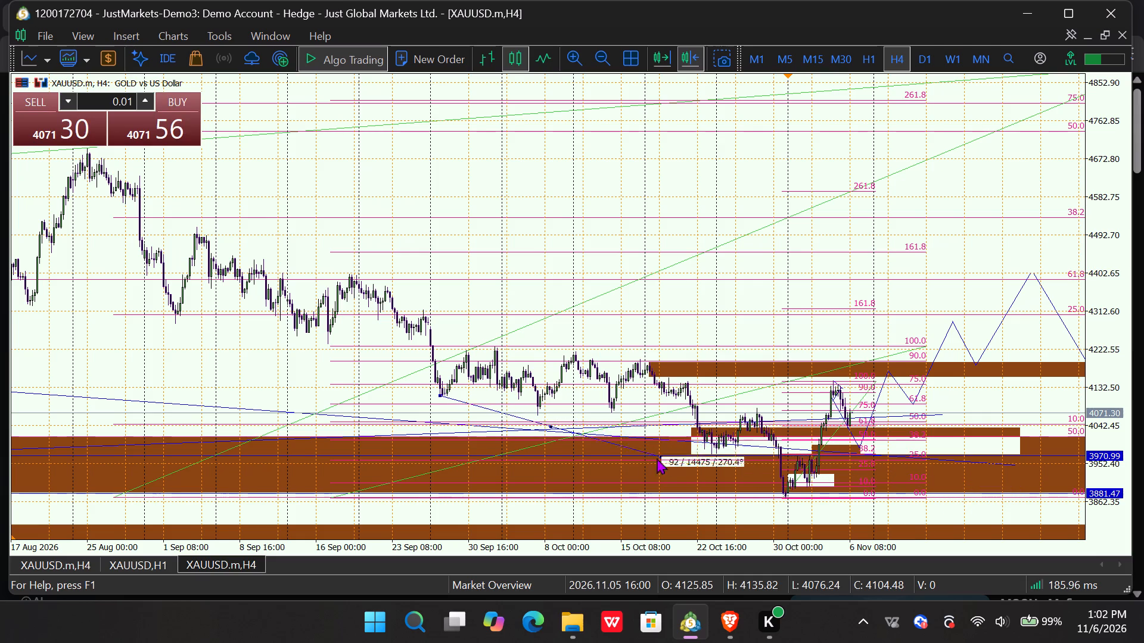
left_click_drag(657, 458, 366, 280)
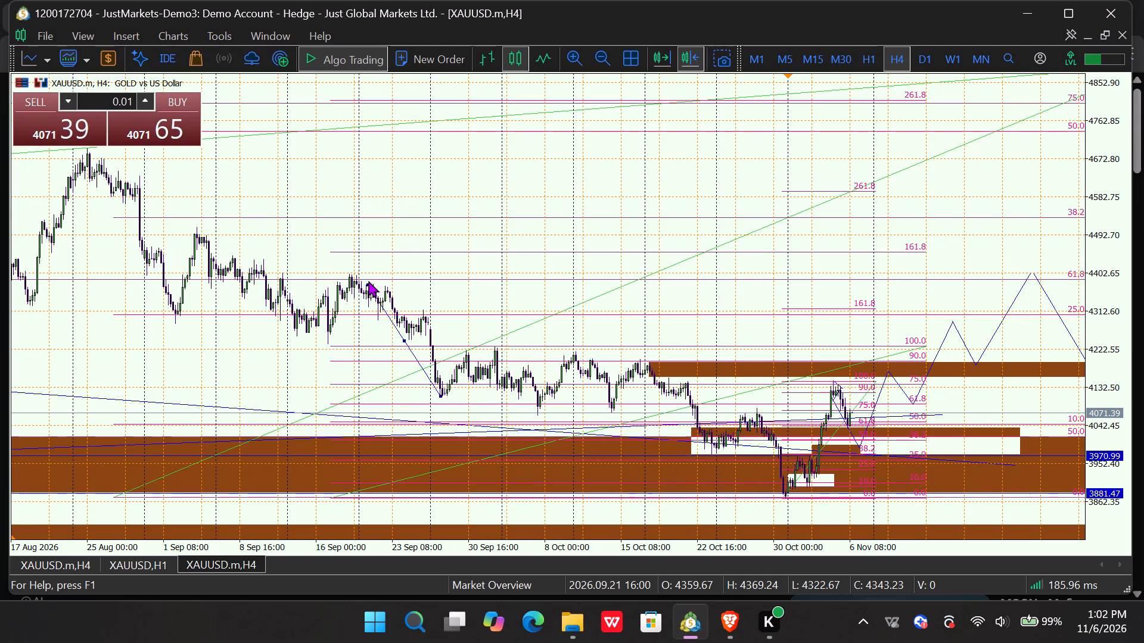
key("Delete")
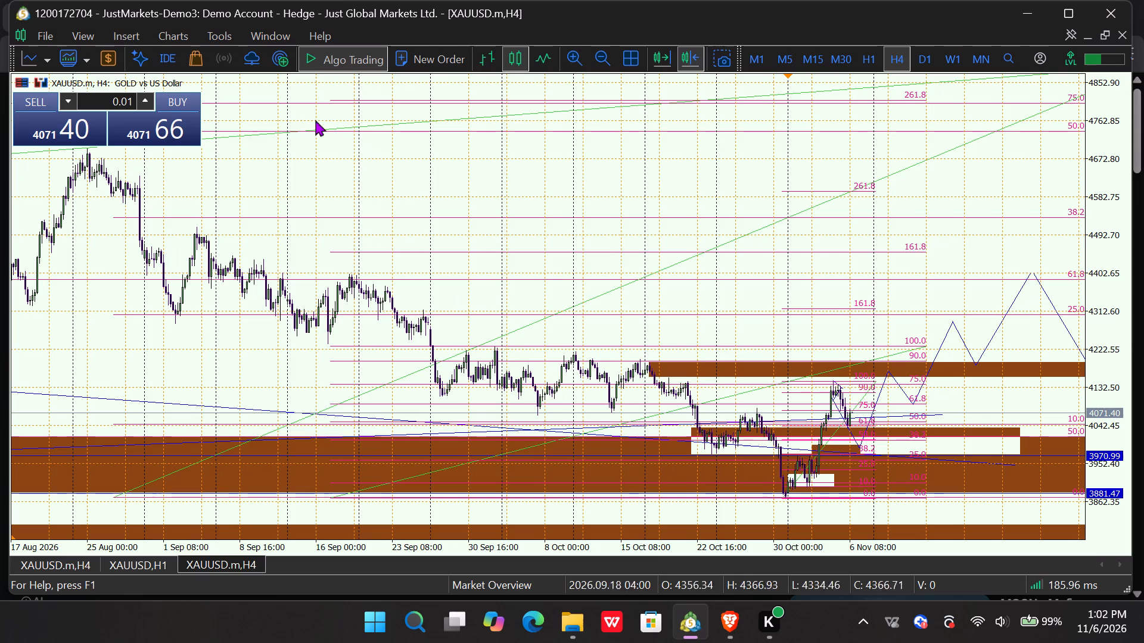
Draw a falling trendline on H4 from the 3 September high near 4510 past the latest candles to about 3963.
left_click(119, 33)
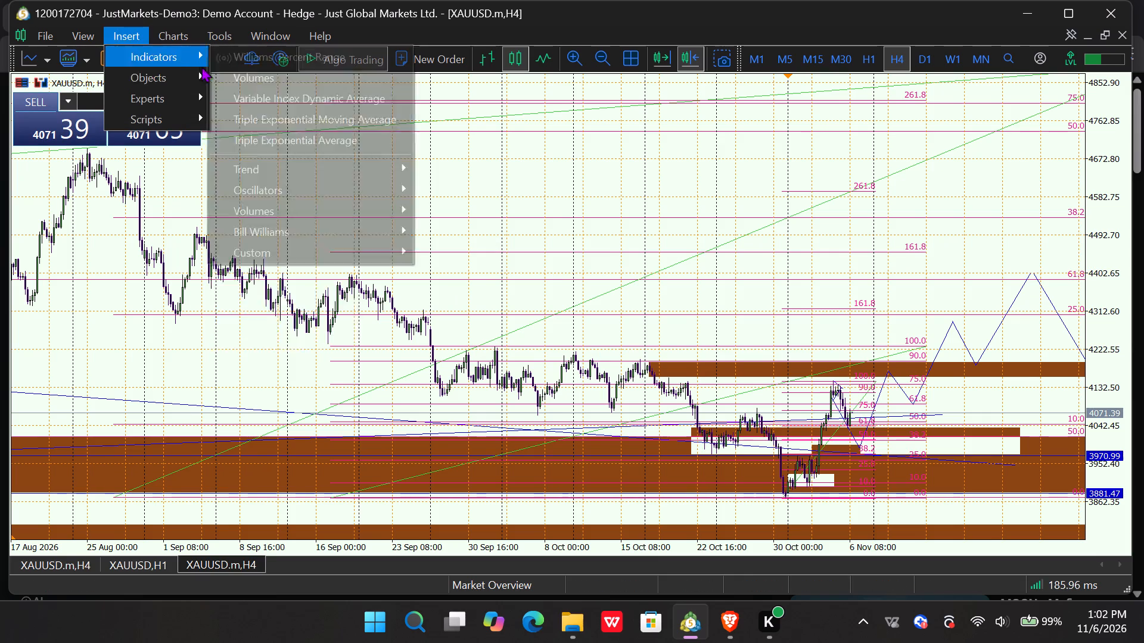
left_click(231, 73)
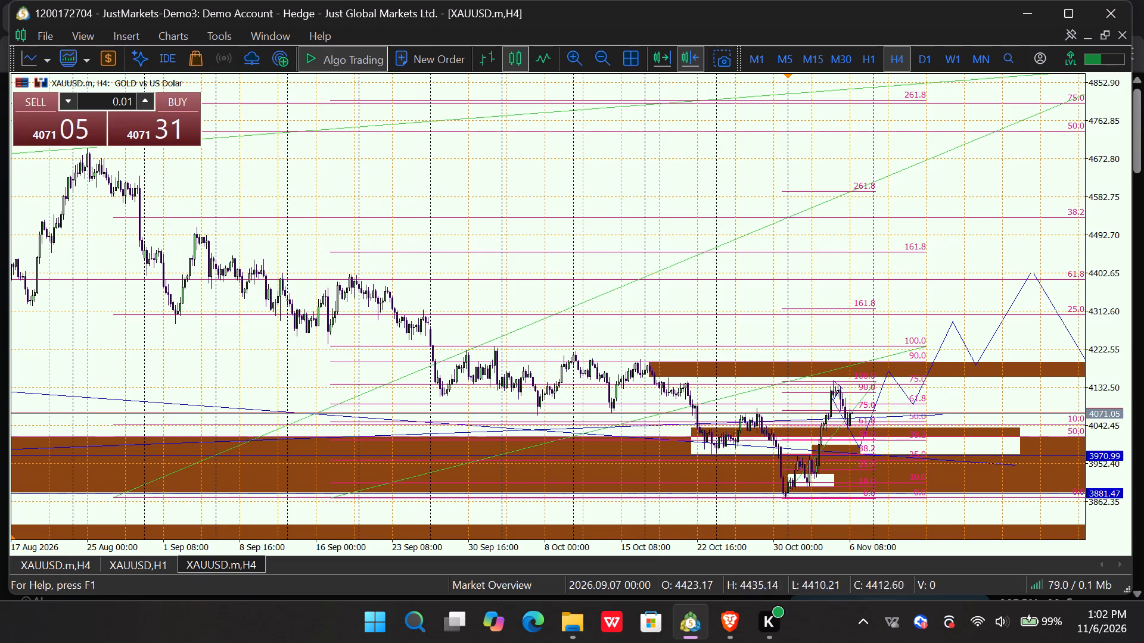
left_click_drag(195, 227, 813, 410)
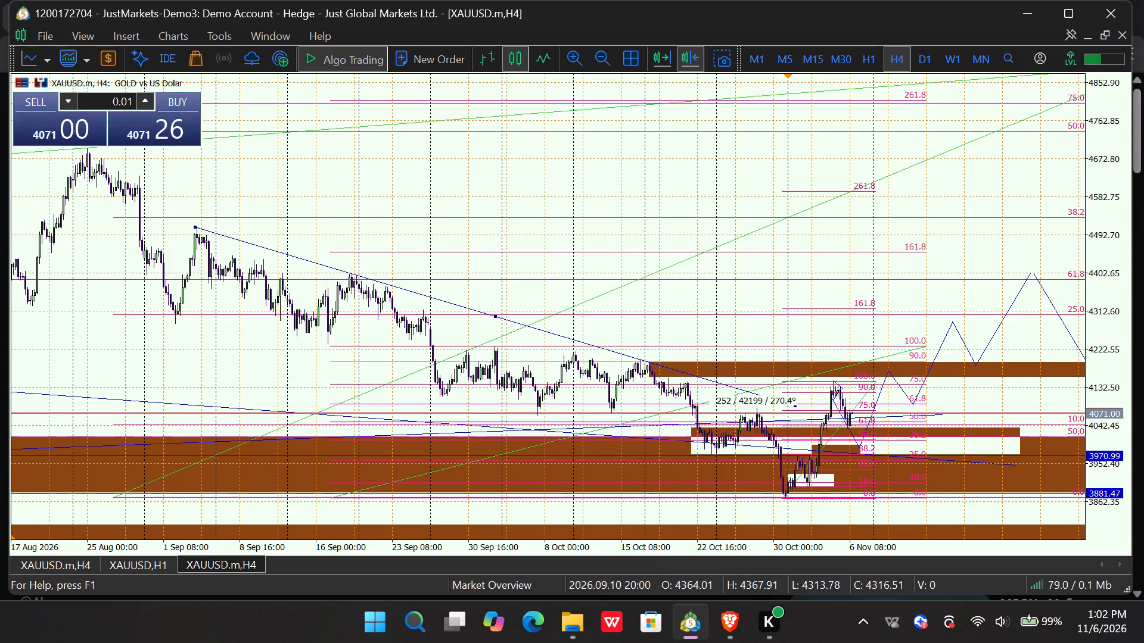
left_click_drag(813, 410, 954, 458)
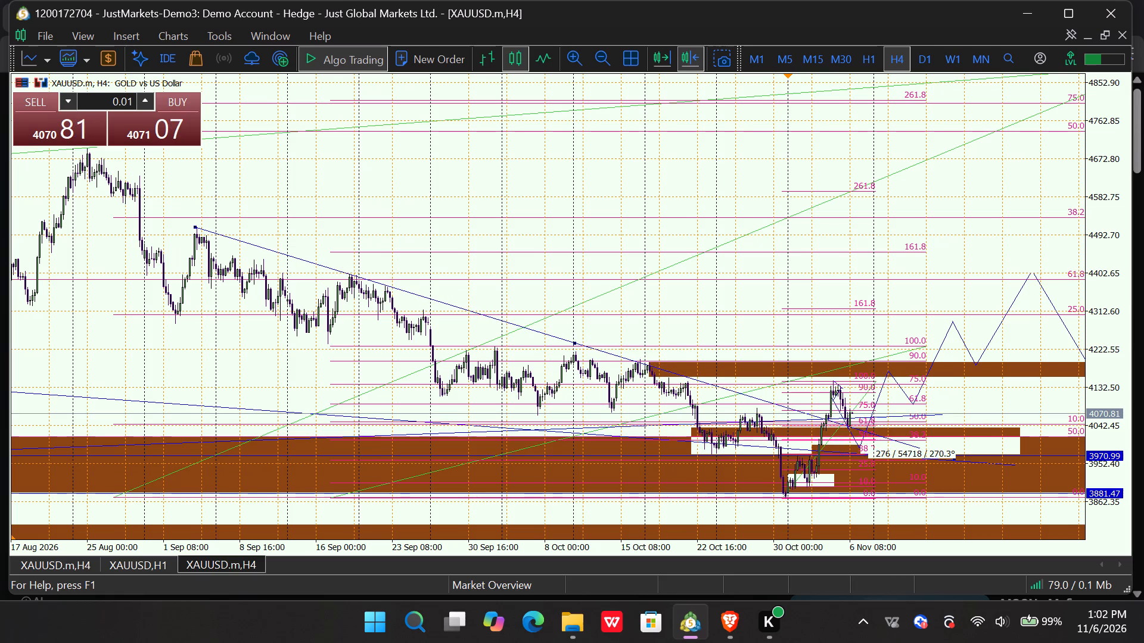
left_click_drag(954, 458, 972, 459)
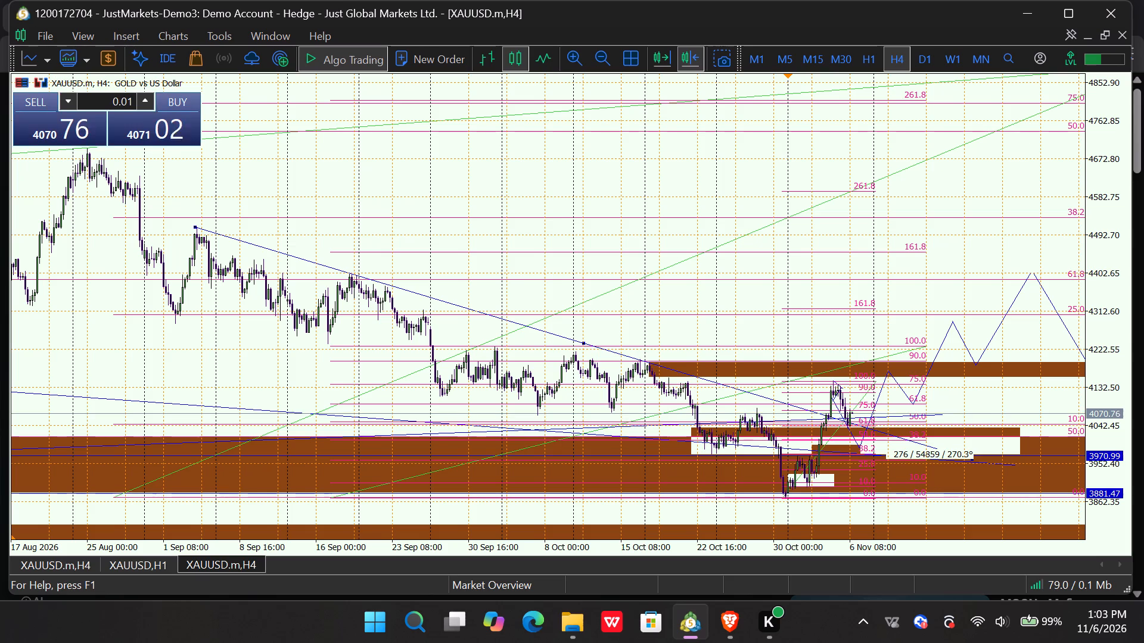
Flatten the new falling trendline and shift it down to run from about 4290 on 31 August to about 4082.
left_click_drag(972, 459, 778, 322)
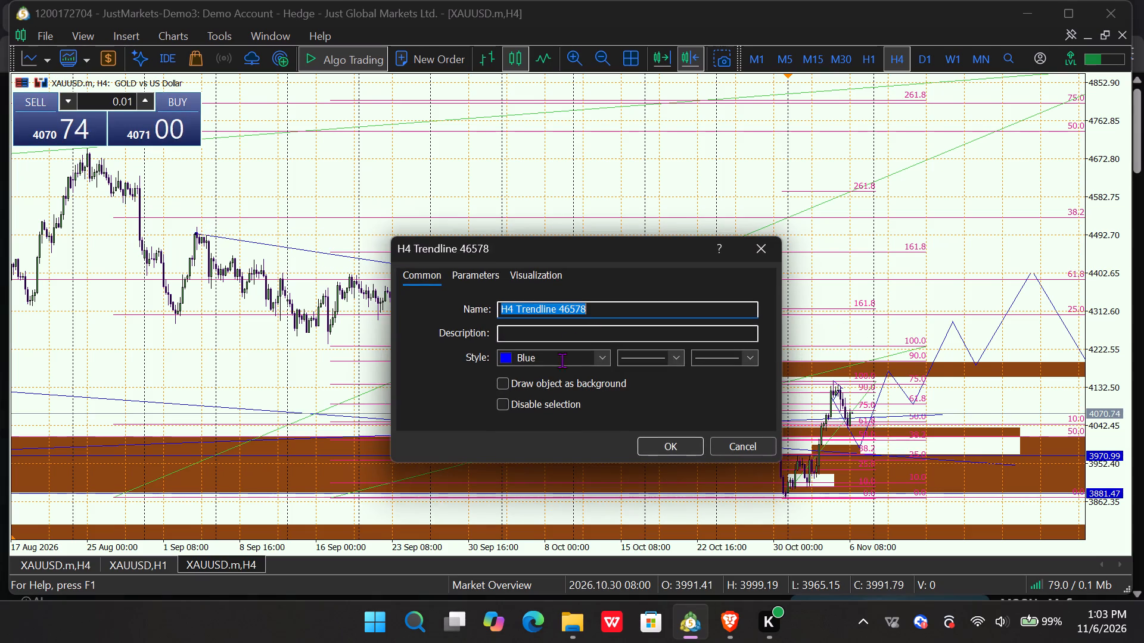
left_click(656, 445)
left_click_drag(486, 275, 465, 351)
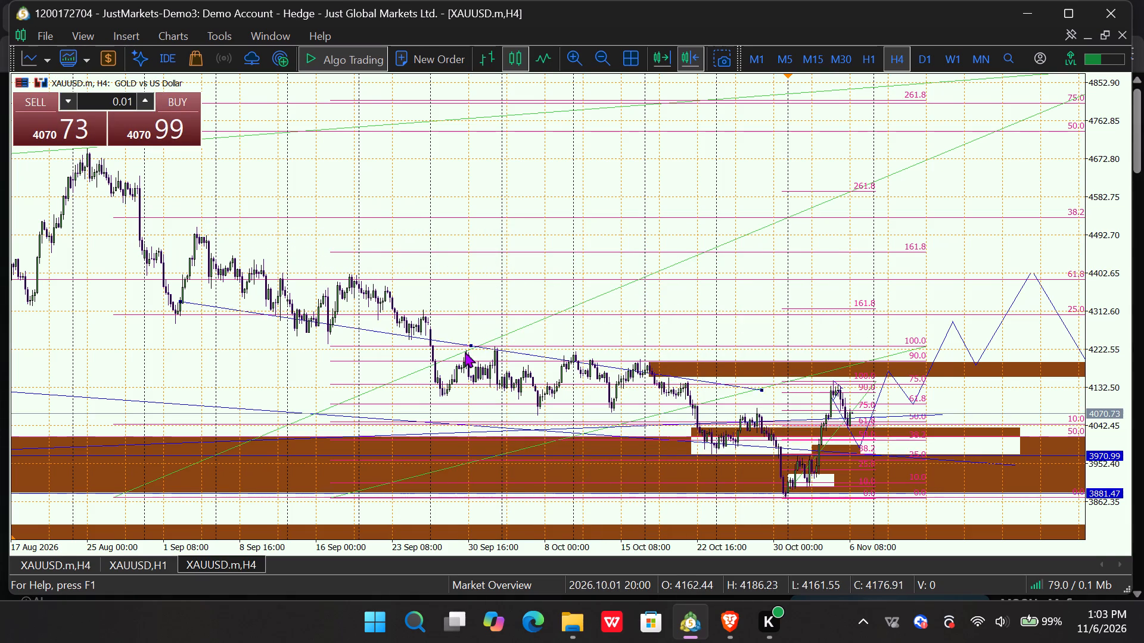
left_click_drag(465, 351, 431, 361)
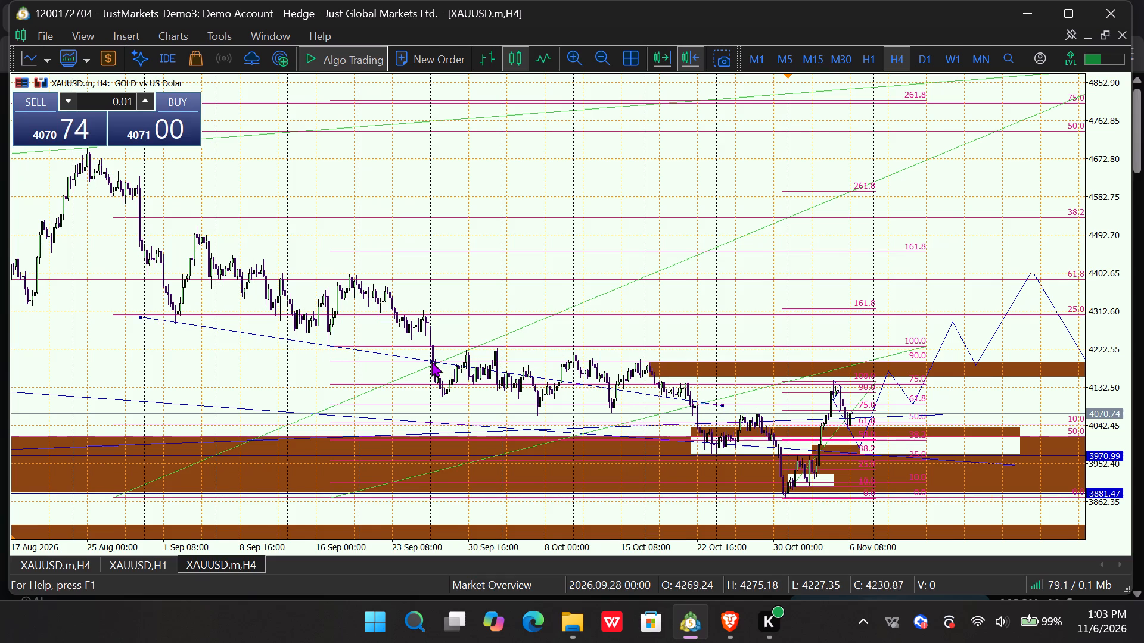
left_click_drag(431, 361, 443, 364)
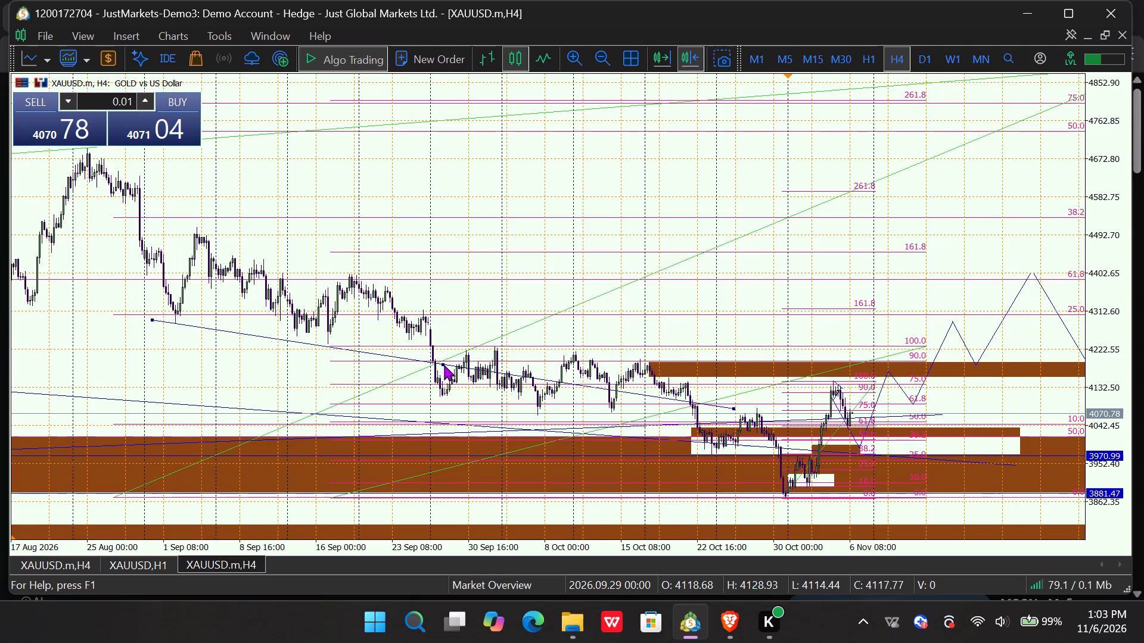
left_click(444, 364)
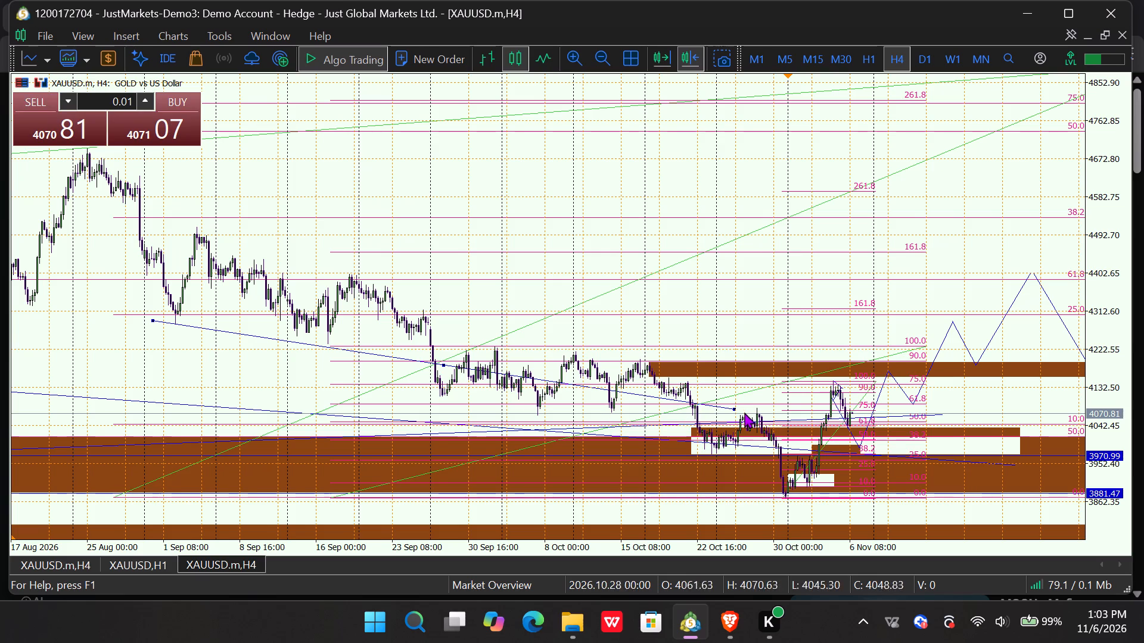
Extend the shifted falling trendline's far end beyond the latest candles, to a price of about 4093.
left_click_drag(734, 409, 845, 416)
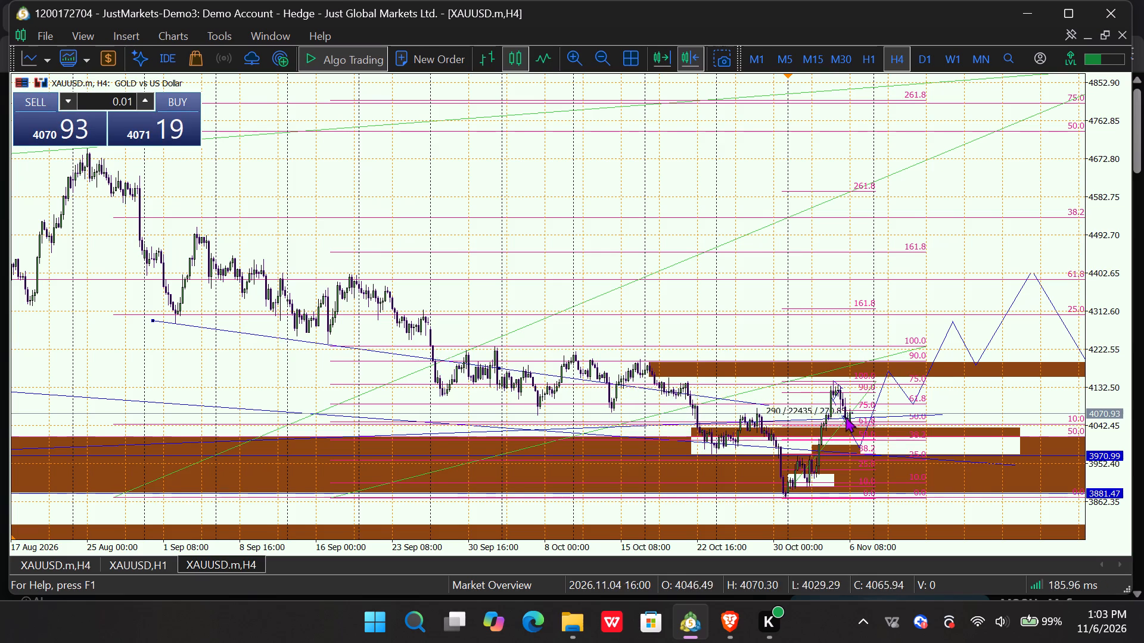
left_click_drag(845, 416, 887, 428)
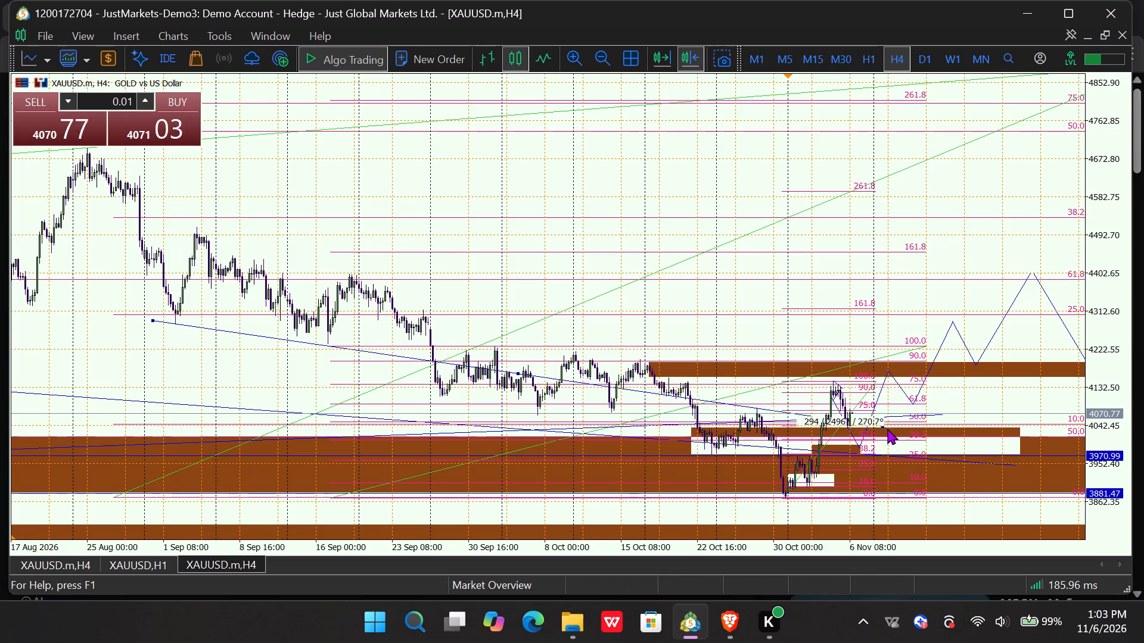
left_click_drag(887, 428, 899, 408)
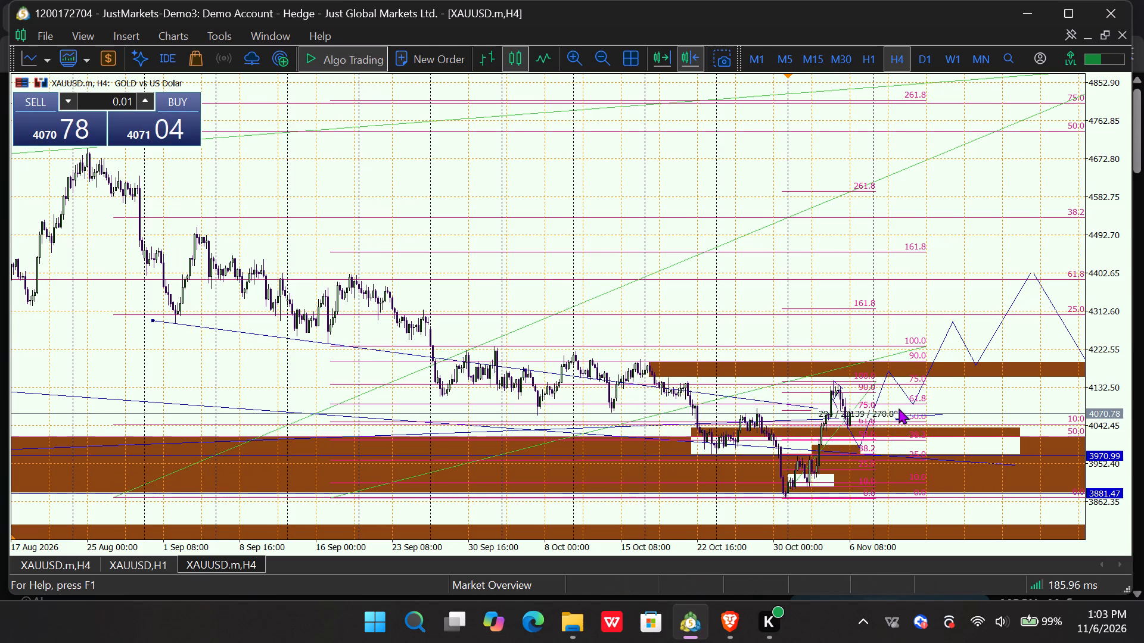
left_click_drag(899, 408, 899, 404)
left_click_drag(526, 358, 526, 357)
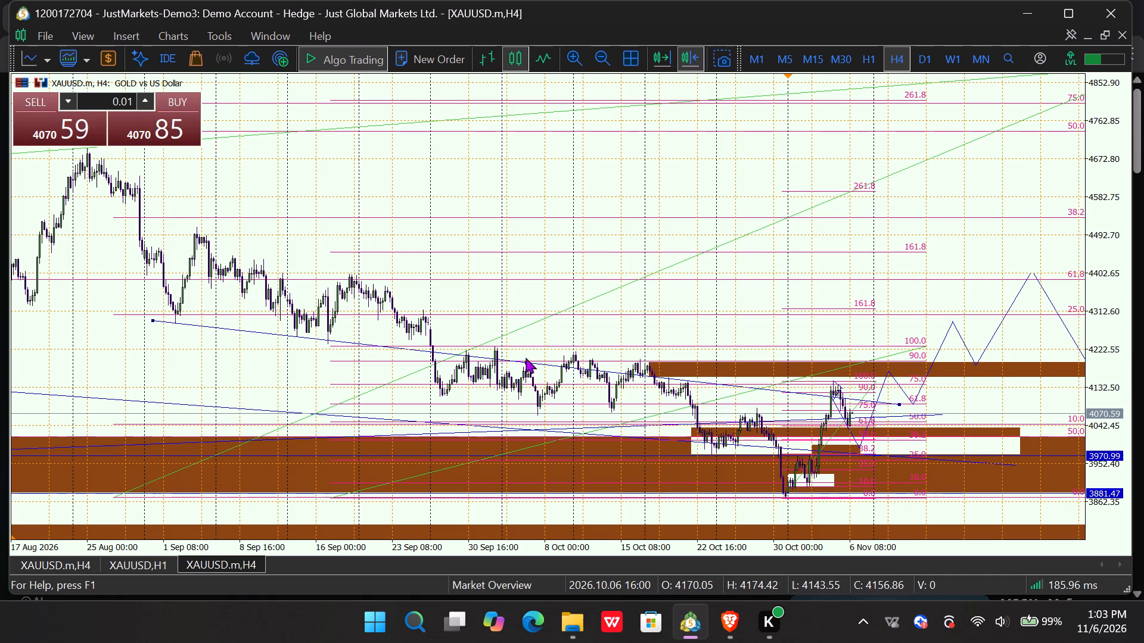
Move the whole falling trendline back and down so it starts at the 6 August swing low near 4225.
left_click_drag(526, 357, 414, 285)
left_click_drag(406, 260, 775, 251)
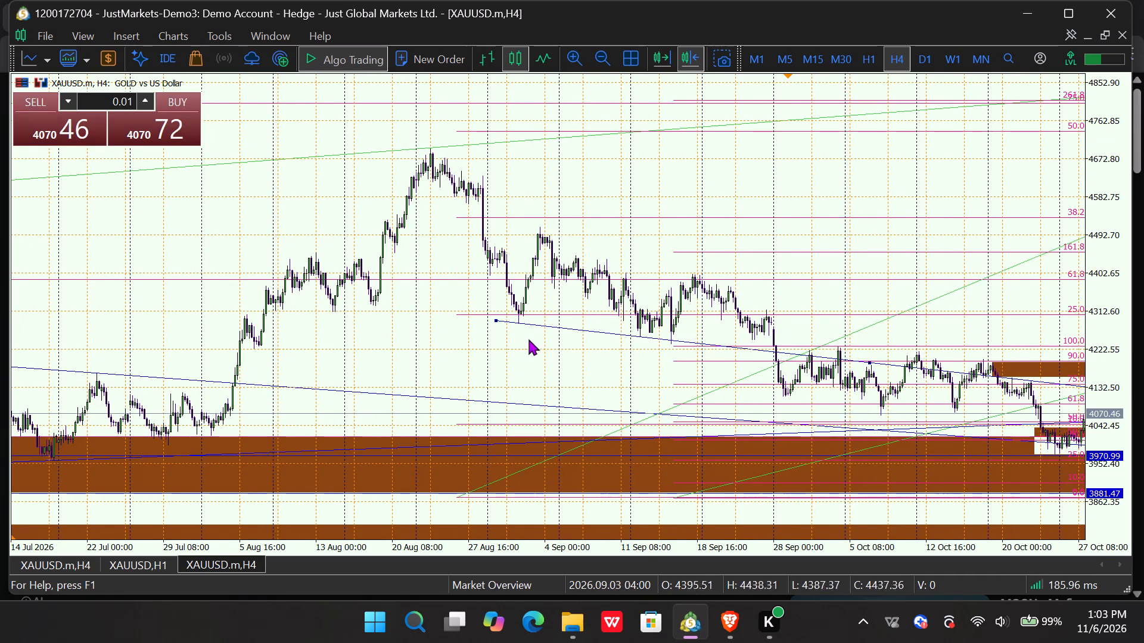
left_click_drag(867, 361, 803, 383)
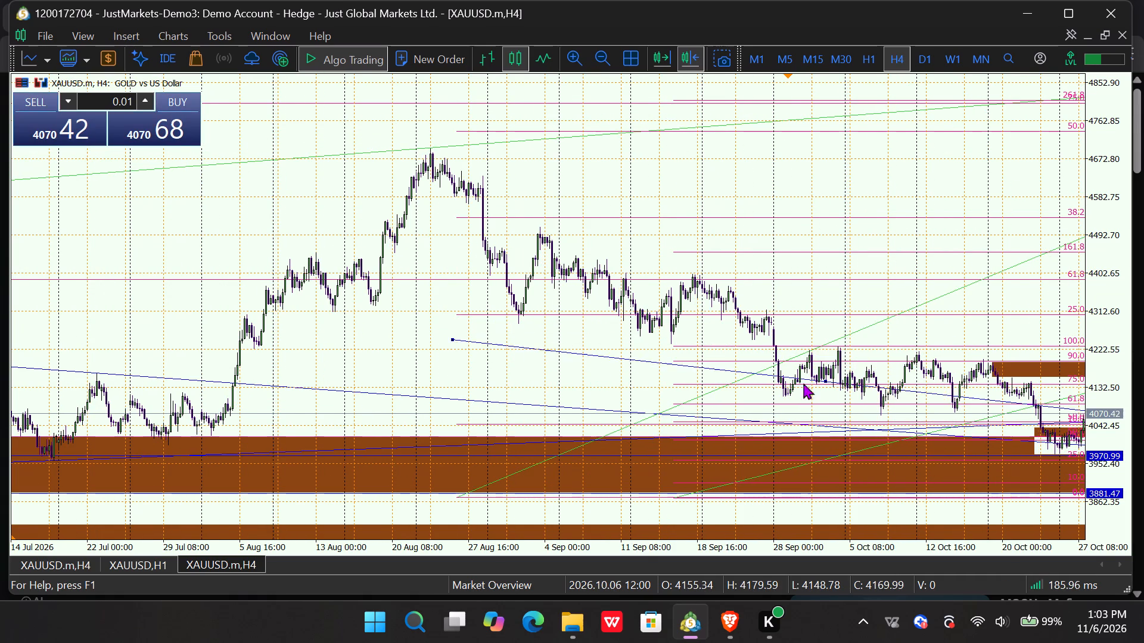
left_click_drag(803, 383, 627, 391)
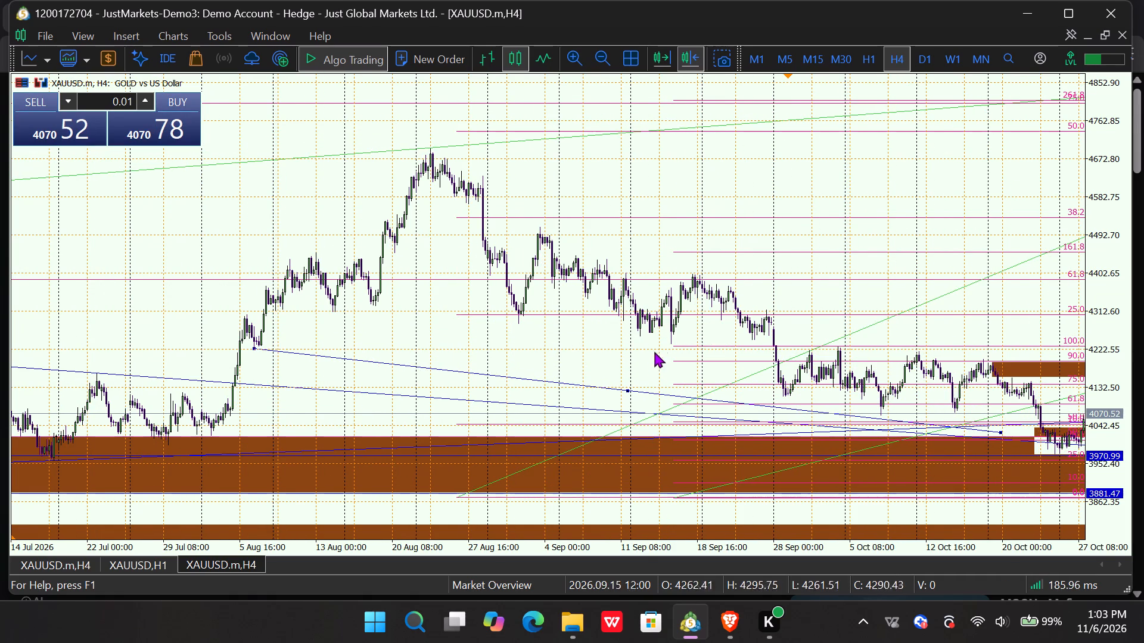
Extend the moved falling trendline's far end beyond the latest candles to about 3955 and check it back to mid-June.
left_click_drag(787, 233, 510, 210)
left_click_drag(743, 430, 809, 421)
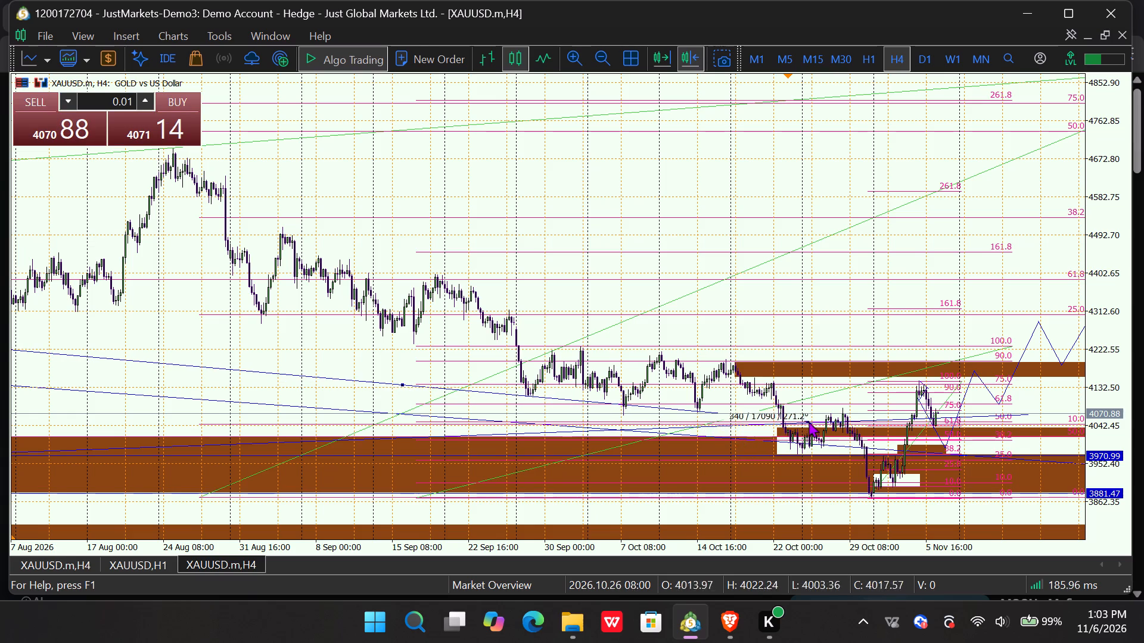
left_click_drag(809, 421, 889, 436)
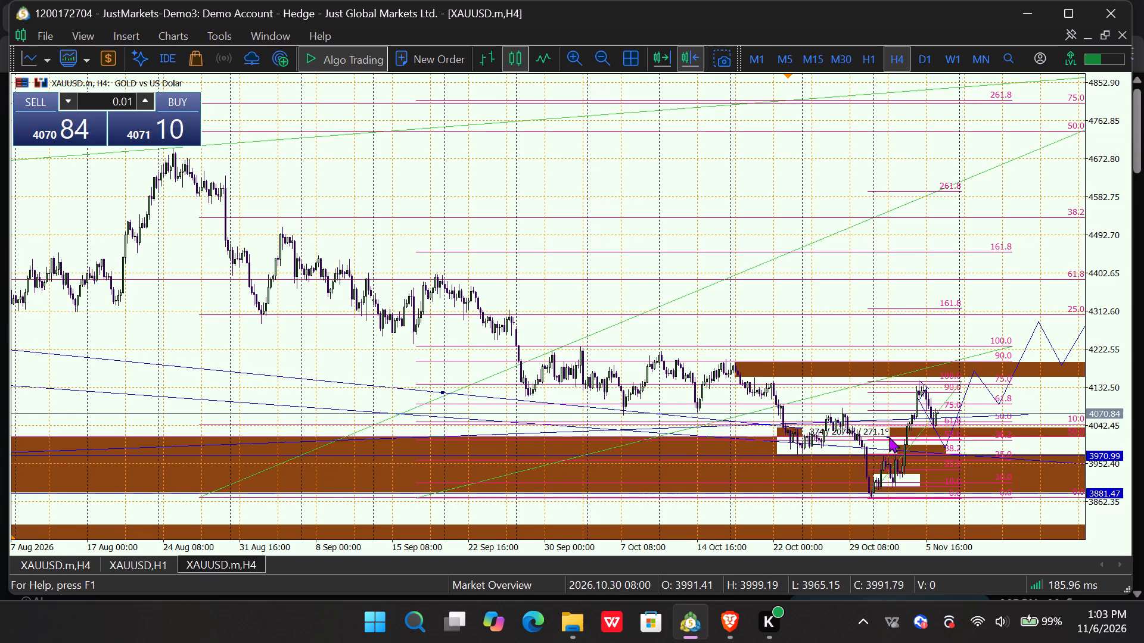
left_click_drag(889, 436, 1025, 454)
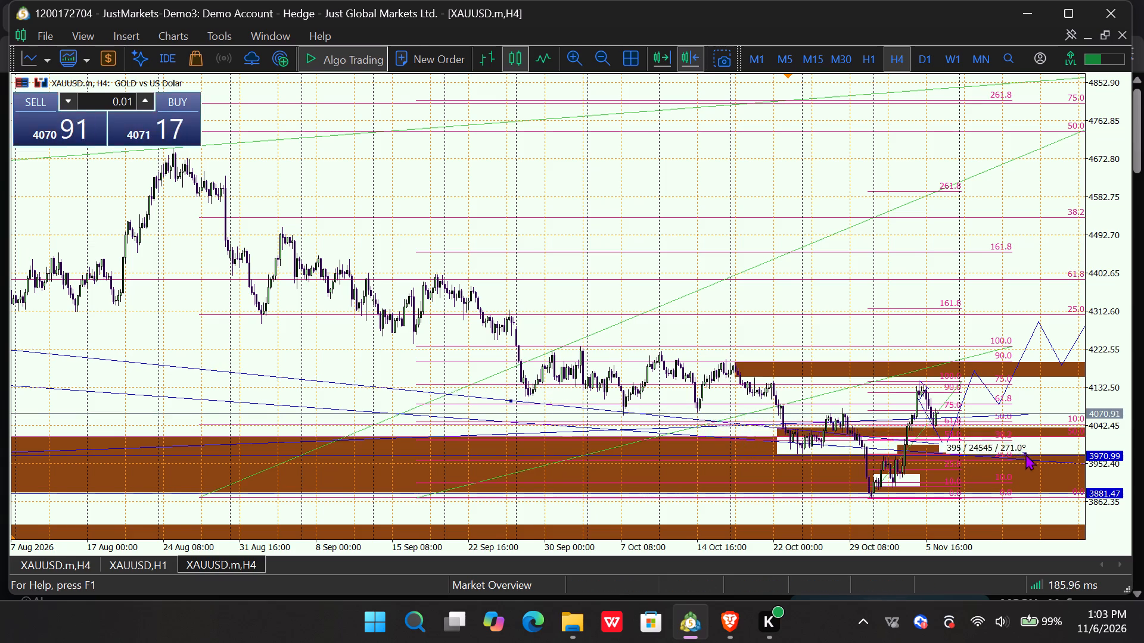
left_click_drag(1025, 454, 1033, 459)
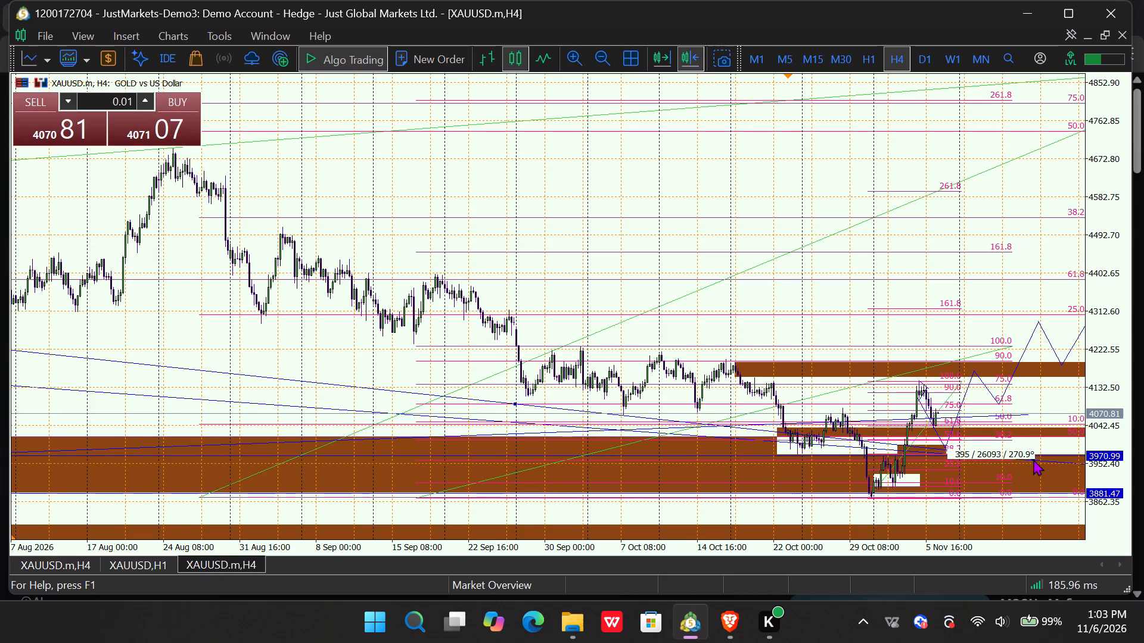
left_click_drag(1033, 459, 1057, 460)
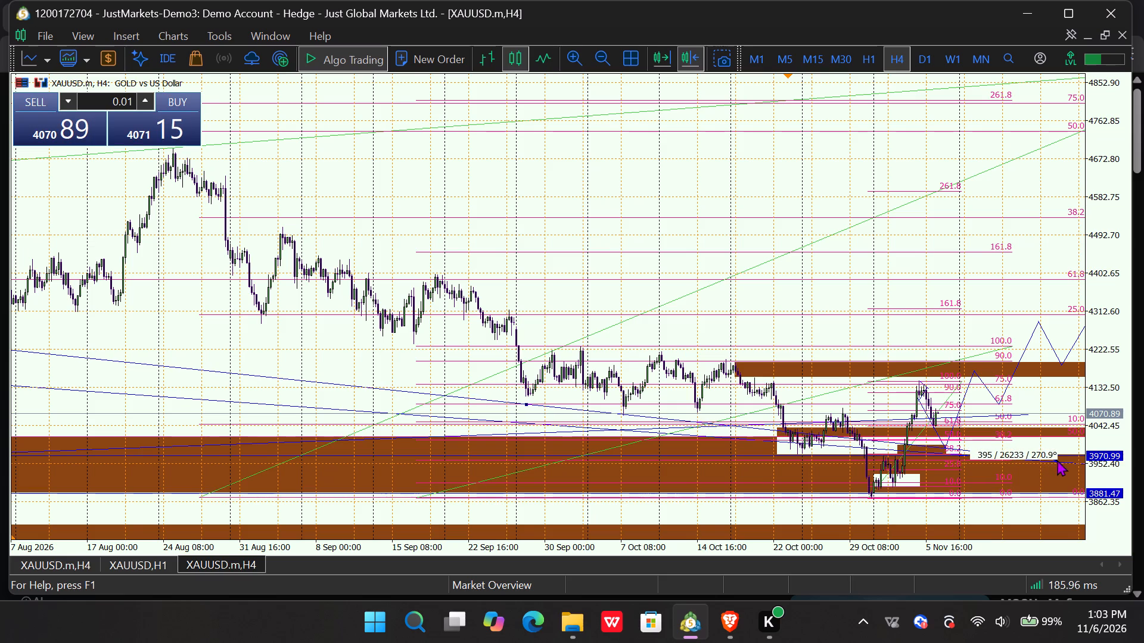
left_click_drag(1057, 460, 1069, 463)
left_click_drag(529, 199, 888, 239)
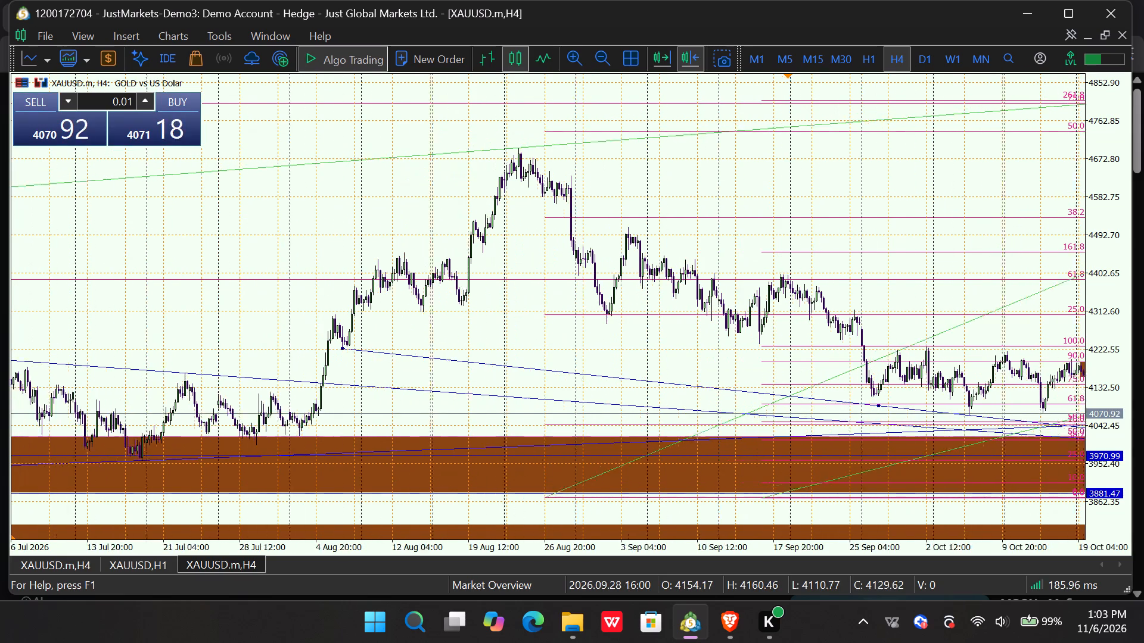
left_click_drag(888, 239, 1026, 228)
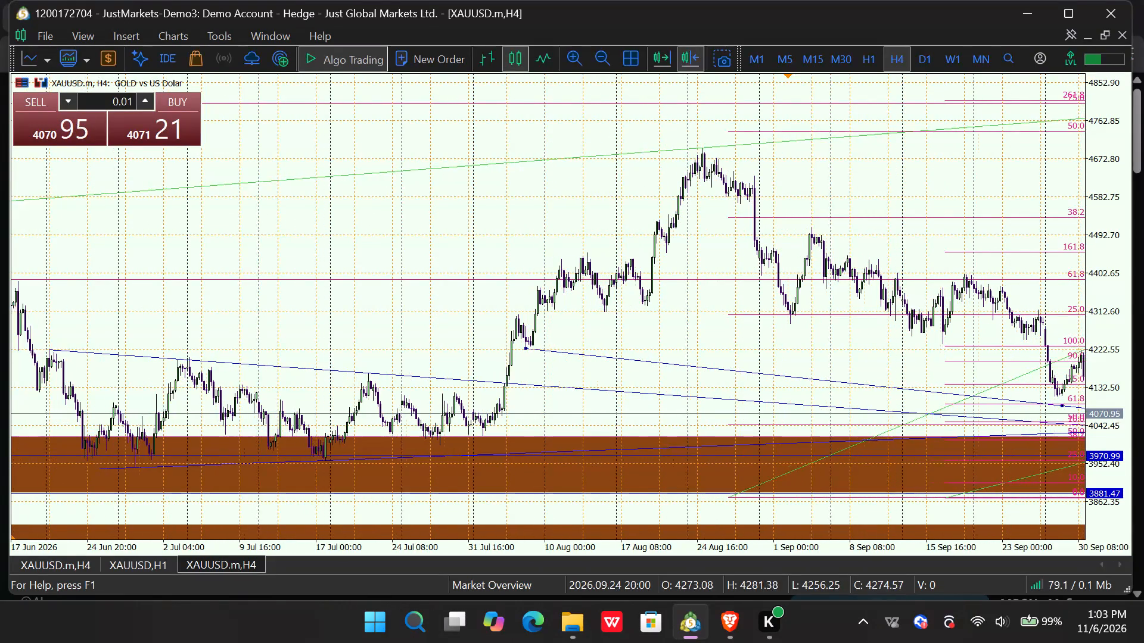
left_click_drag(1026, 228, 1050, 230)
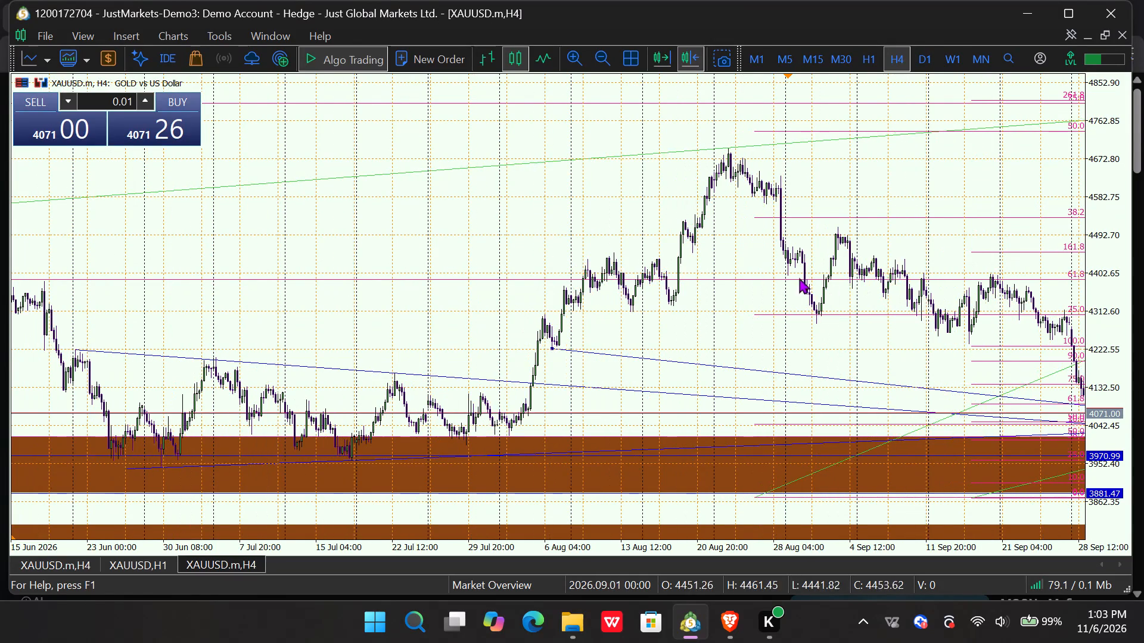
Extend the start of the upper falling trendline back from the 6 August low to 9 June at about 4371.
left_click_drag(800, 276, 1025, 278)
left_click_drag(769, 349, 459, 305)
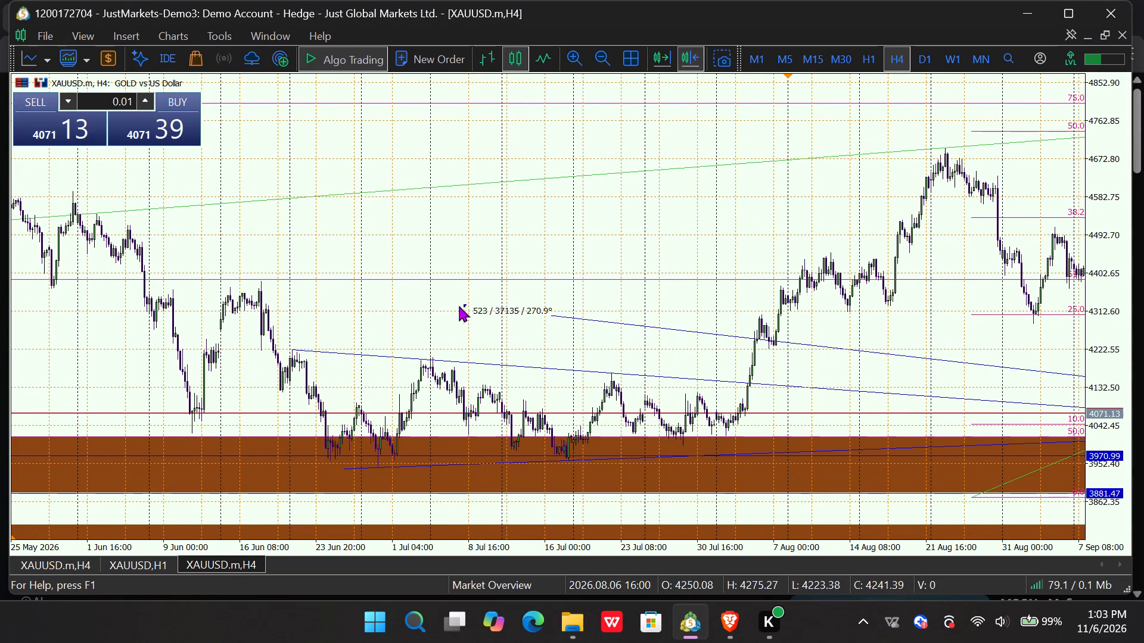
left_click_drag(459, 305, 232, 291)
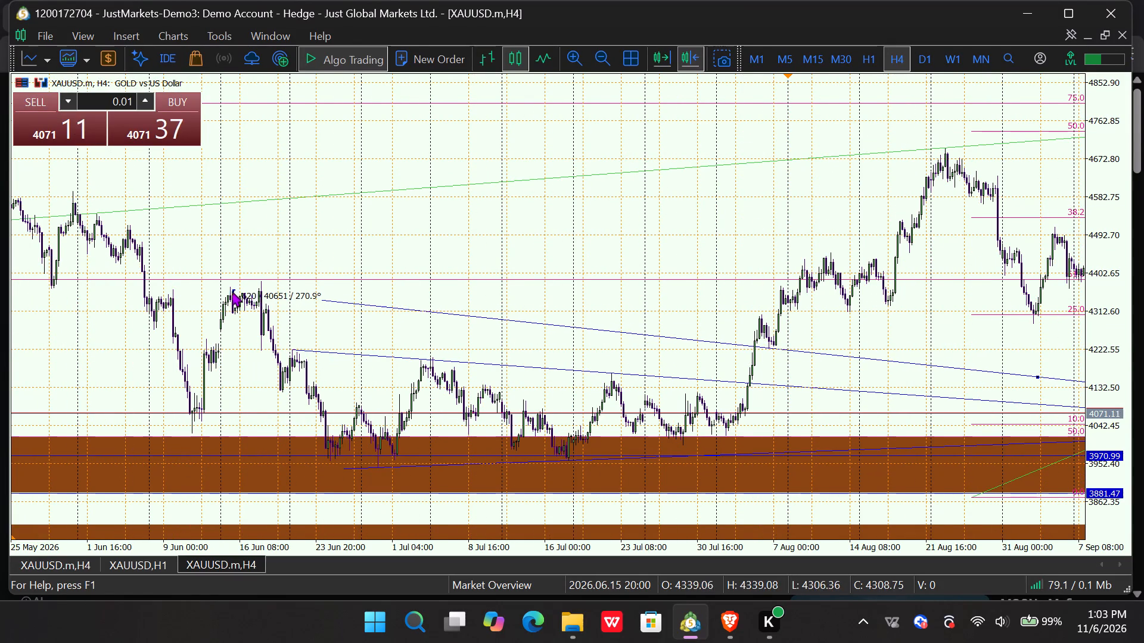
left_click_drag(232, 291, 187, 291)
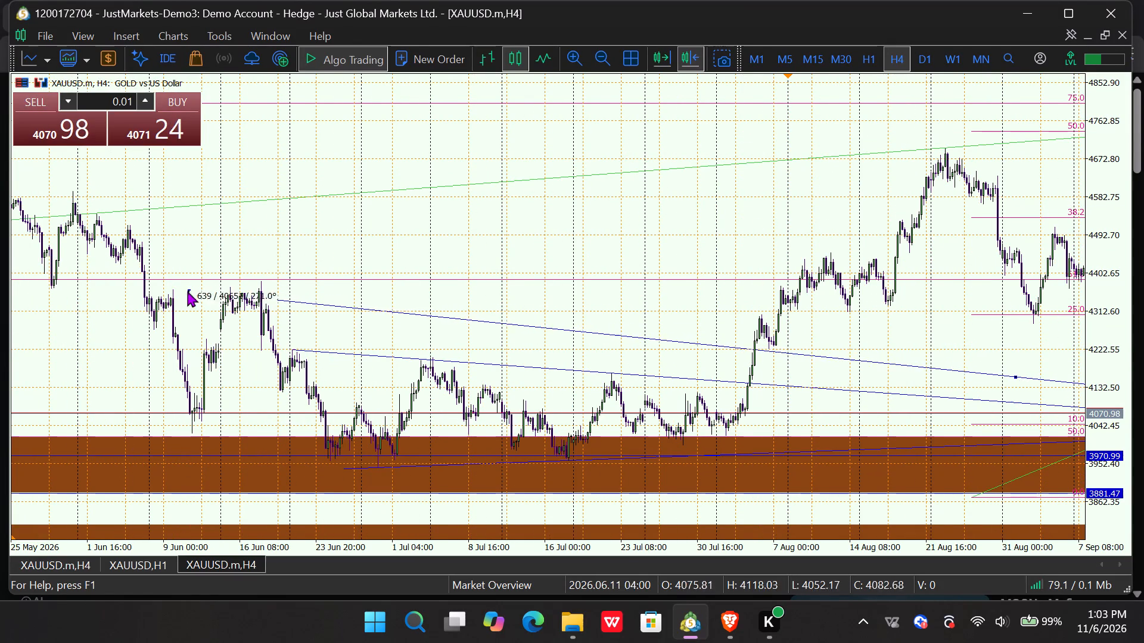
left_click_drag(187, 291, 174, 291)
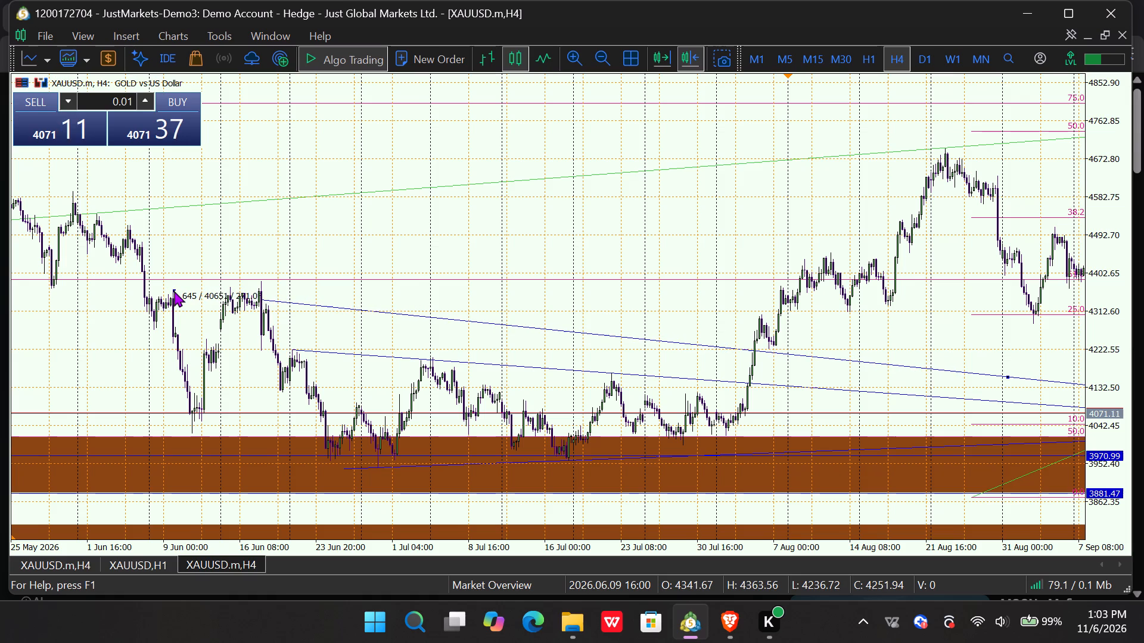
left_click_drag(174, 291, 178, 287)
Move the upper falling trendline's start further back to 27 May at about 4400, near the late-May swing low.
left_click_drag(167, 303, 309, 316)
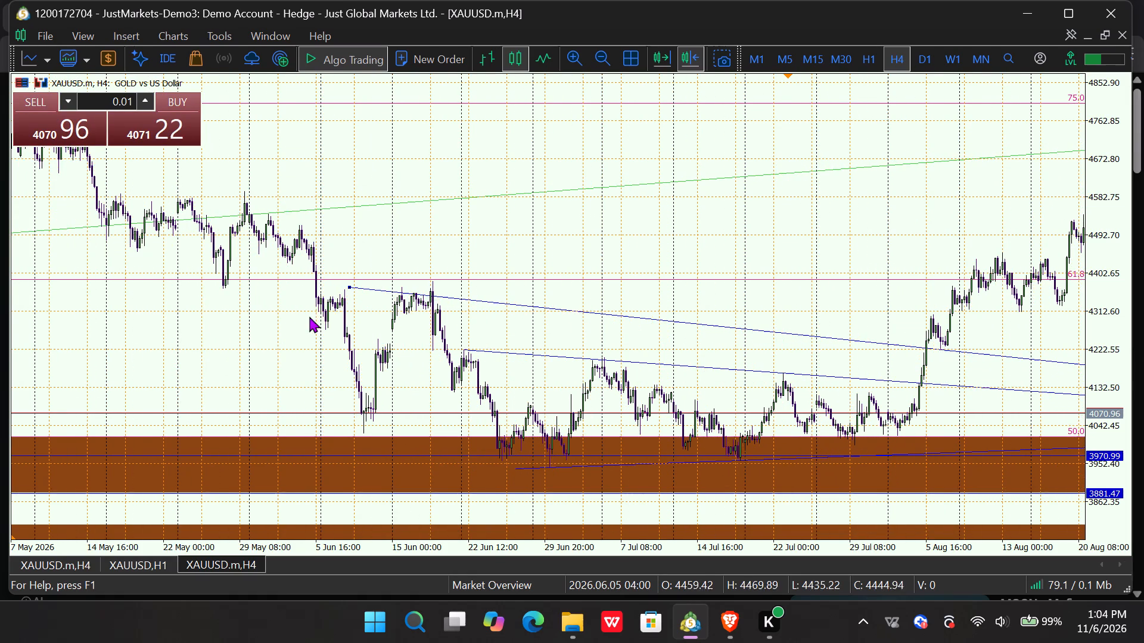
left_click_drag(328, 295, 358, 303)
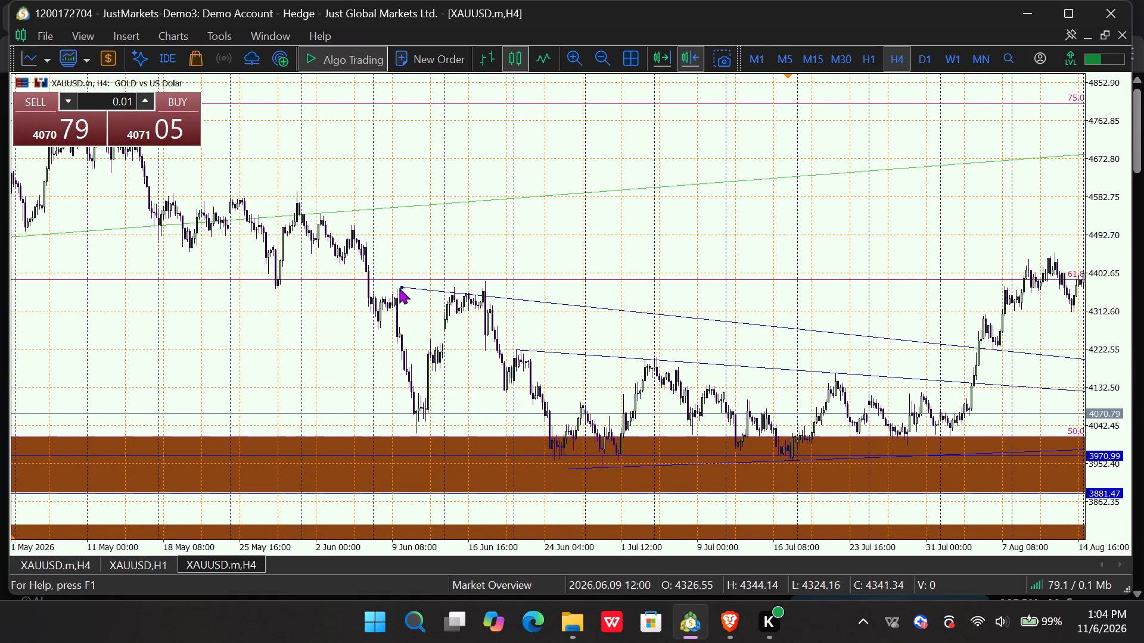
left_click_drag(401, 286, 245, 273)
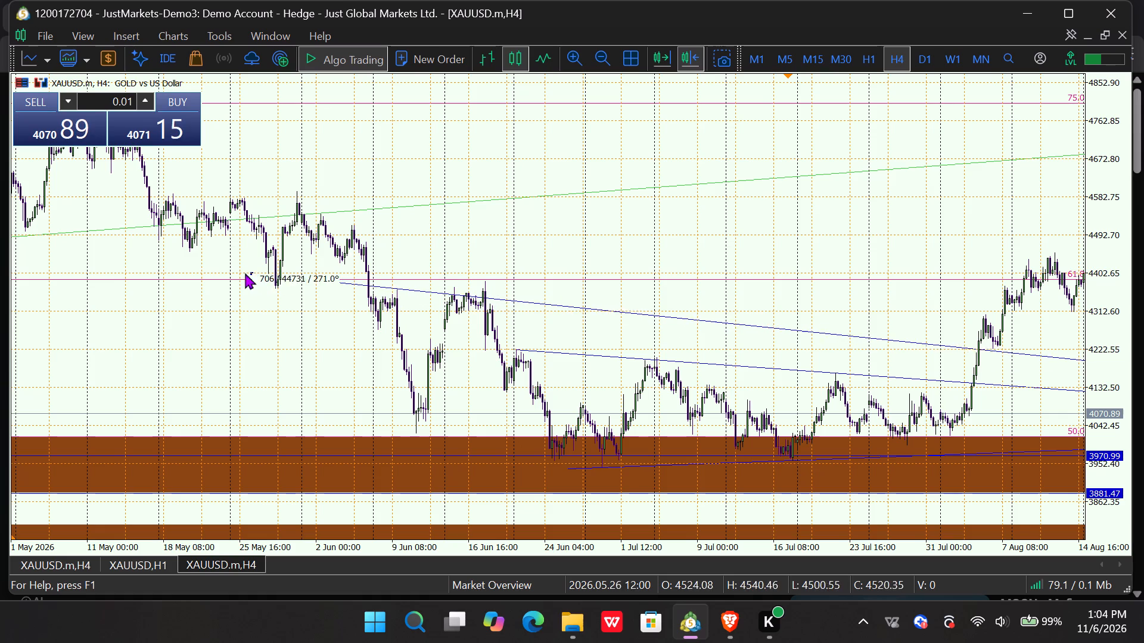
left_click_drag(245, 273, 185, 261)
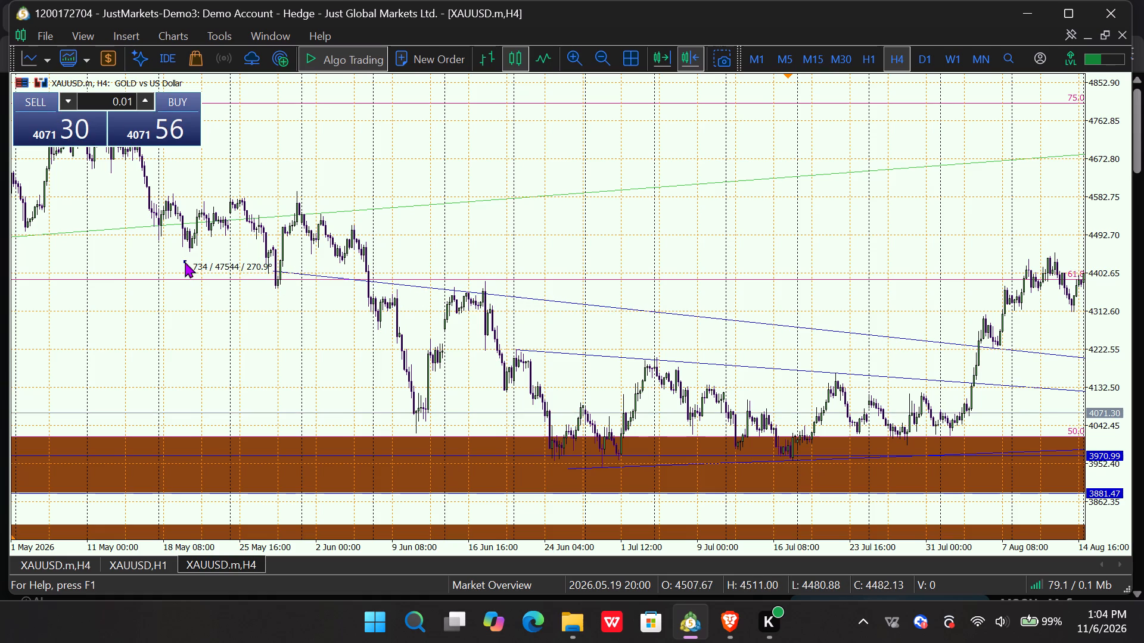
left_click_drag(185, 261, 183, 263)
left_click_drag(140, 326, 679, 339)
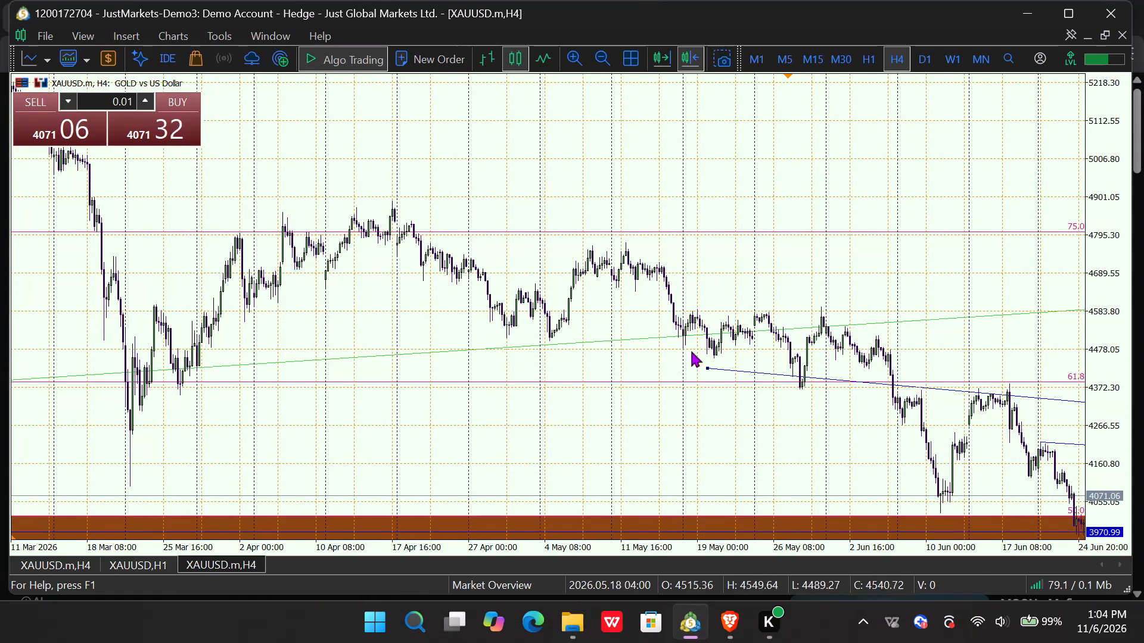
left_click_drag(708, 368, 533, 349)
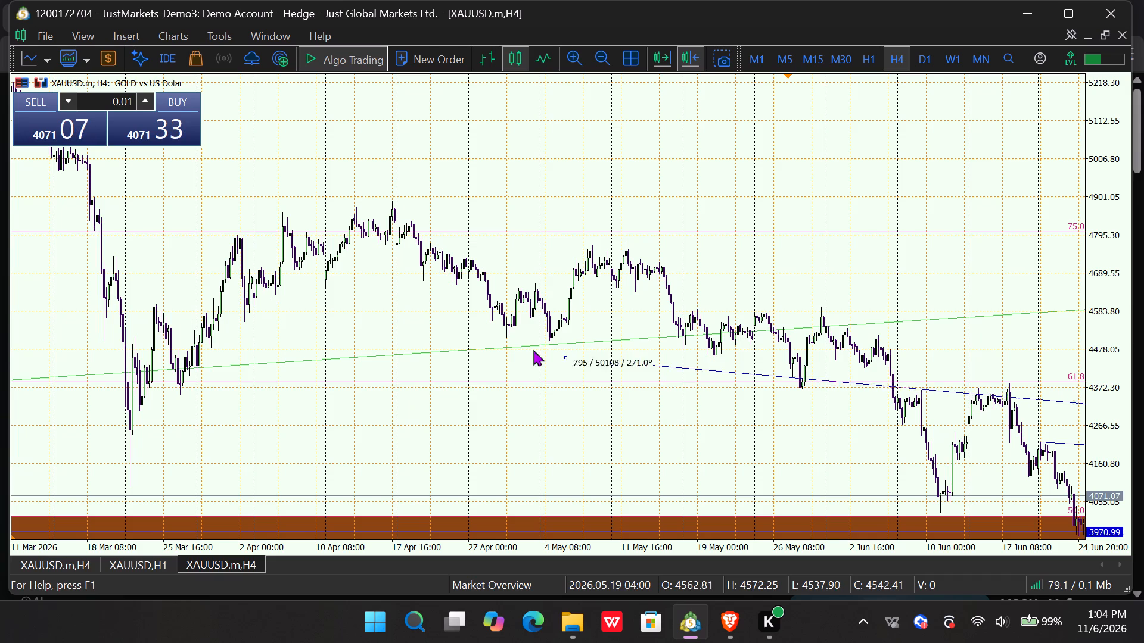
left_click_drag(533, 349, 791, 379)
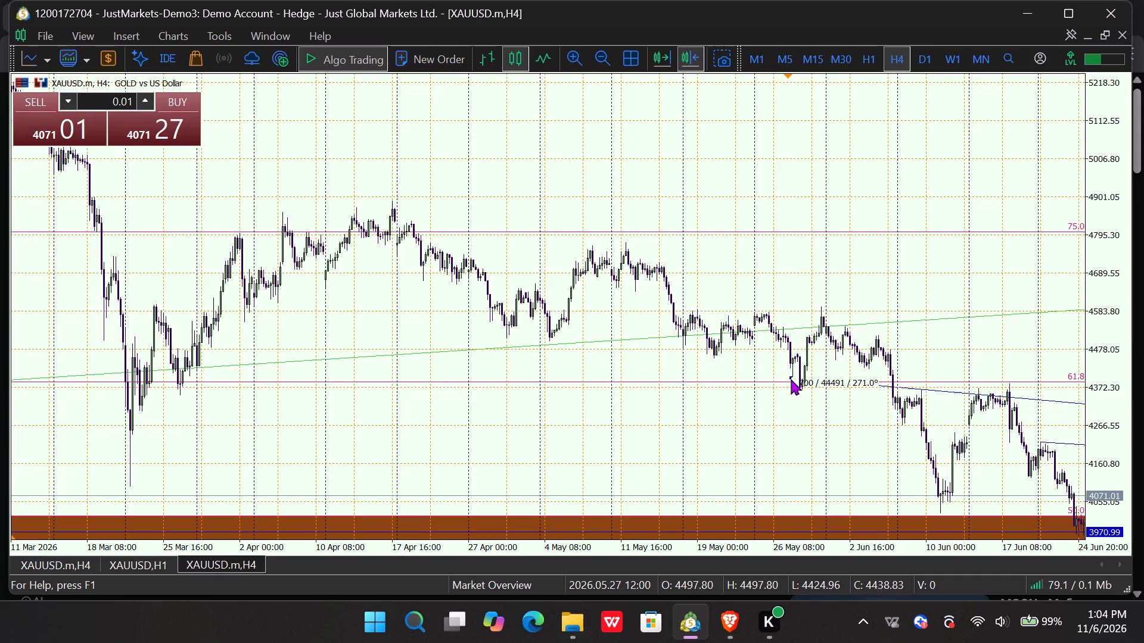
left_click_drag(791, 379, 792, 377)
Nudge the upper falling trendline's far end slightly further beyond the latest candles, at about 3955.
left_click_drag(752, 423, 11, 296)
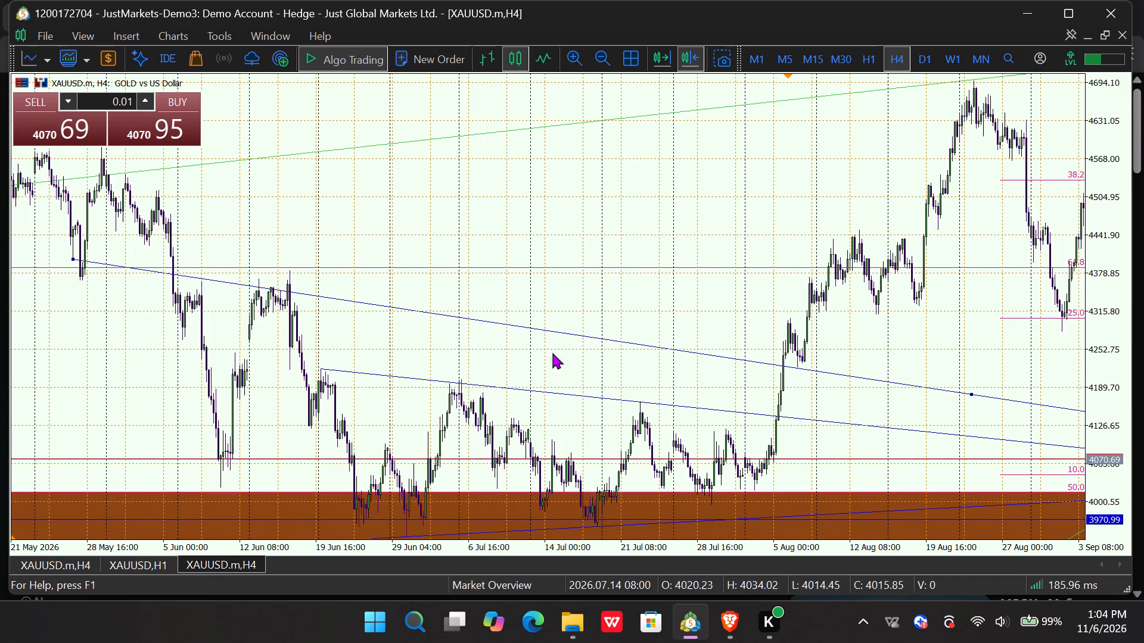
left_click_drag(584, 367, 240, 302)
left_click_drag(564, 330, 268, 248)
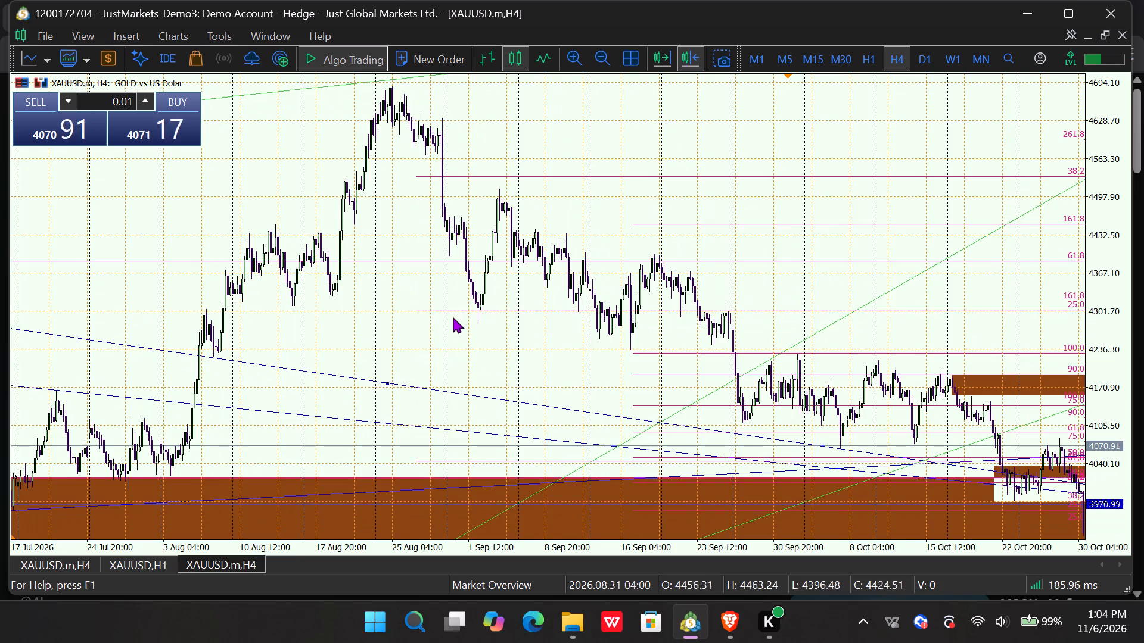
left_click_drag(467, 320, 160, 249)
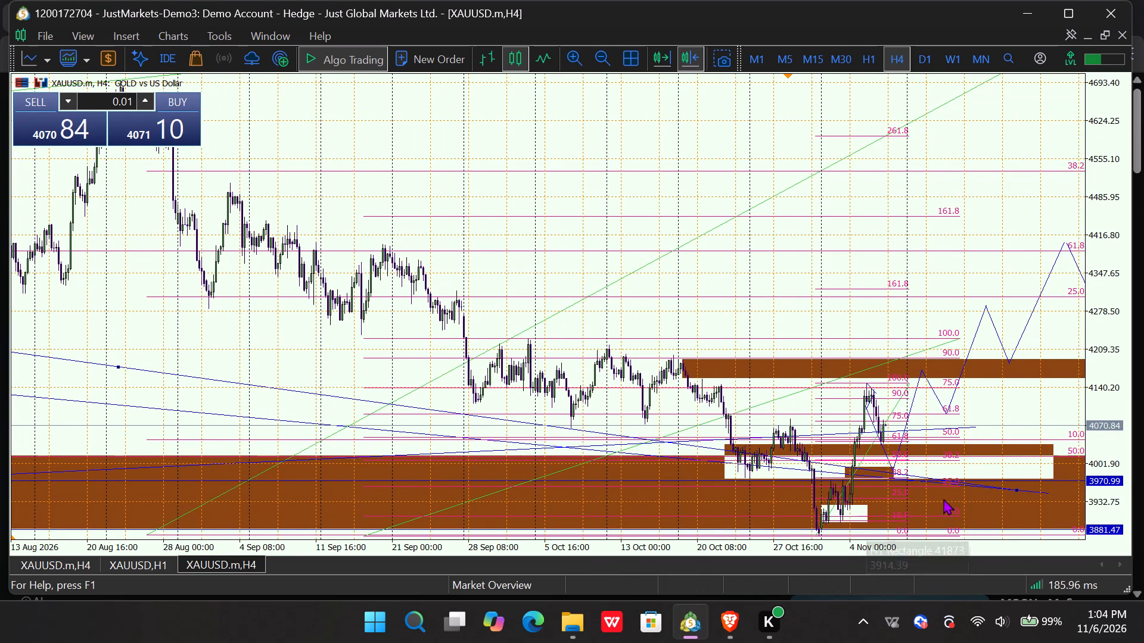
left_click_drag(1015, 489, 1020, 488)
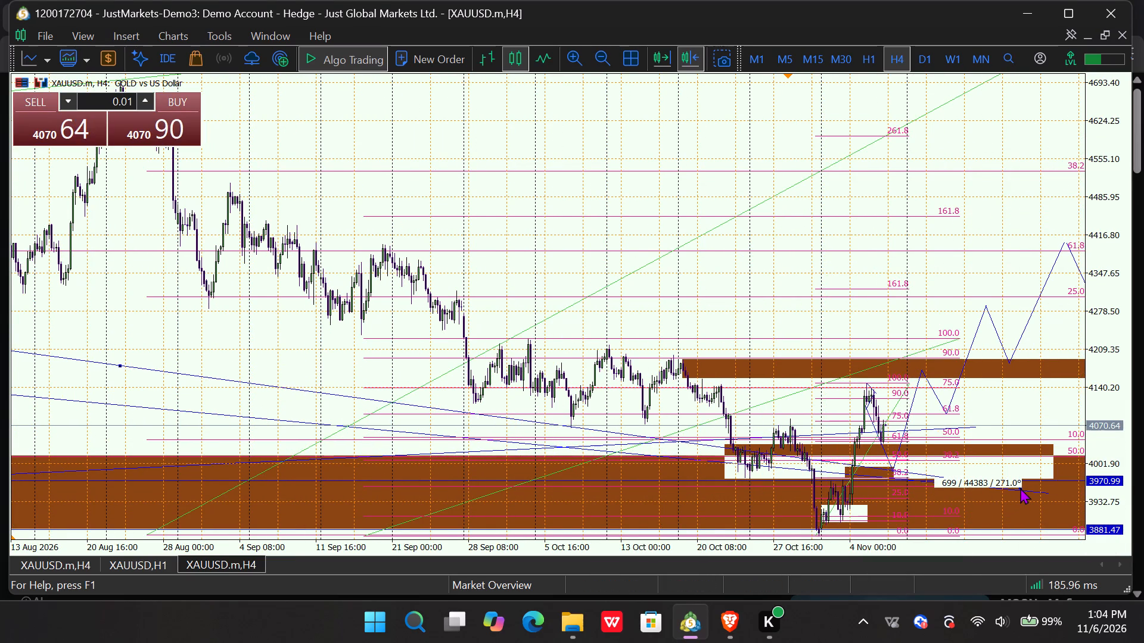
left_click_drag(1020, 488, 1023, 489)
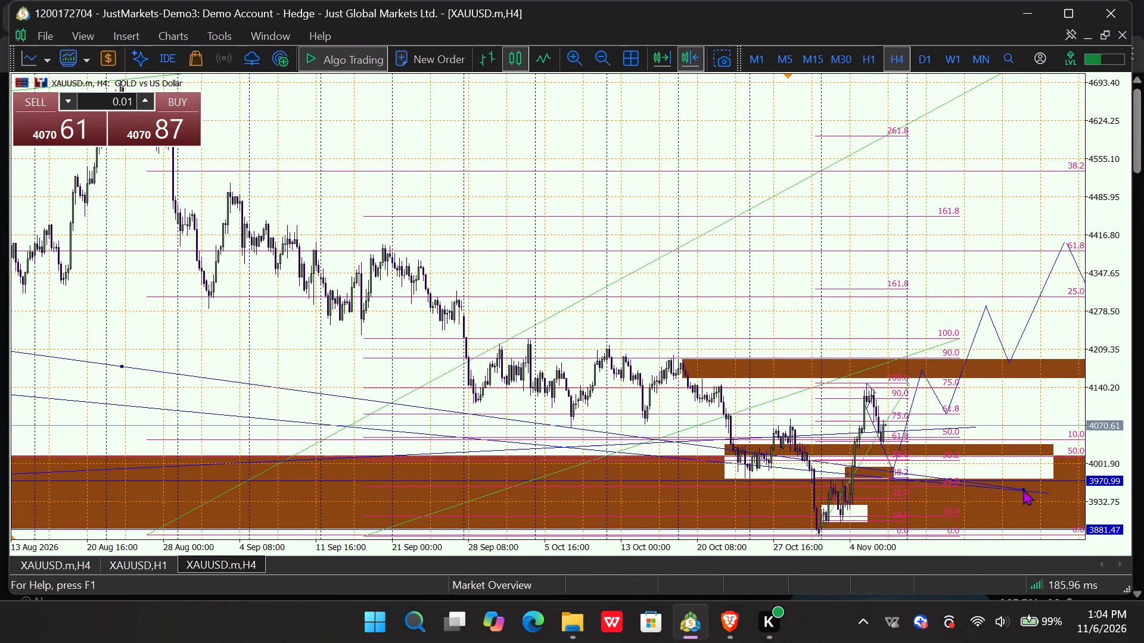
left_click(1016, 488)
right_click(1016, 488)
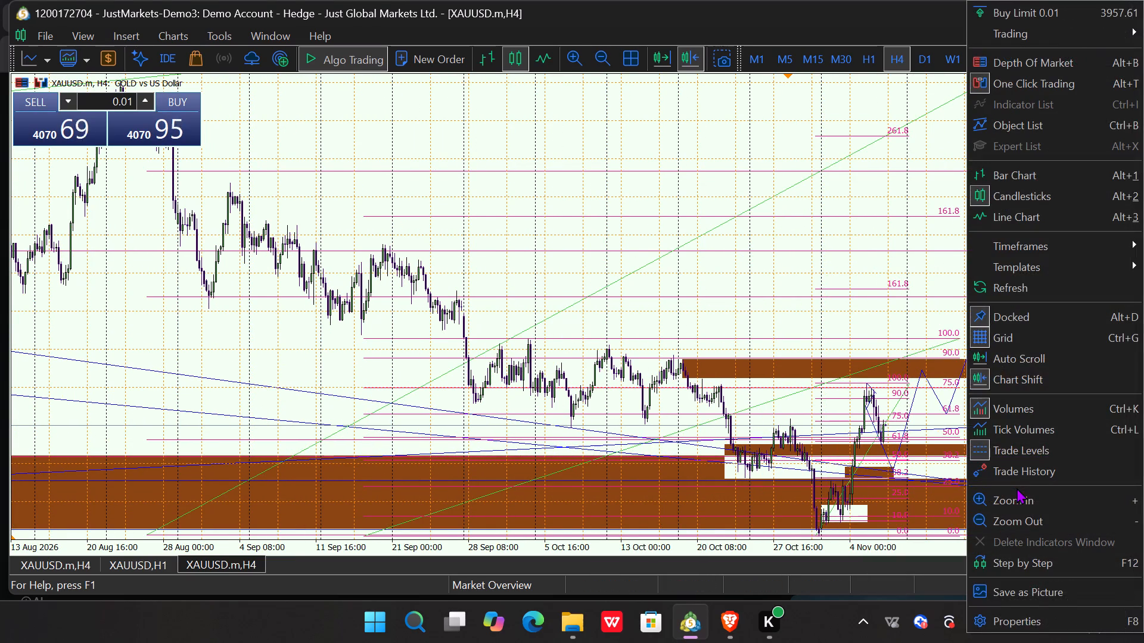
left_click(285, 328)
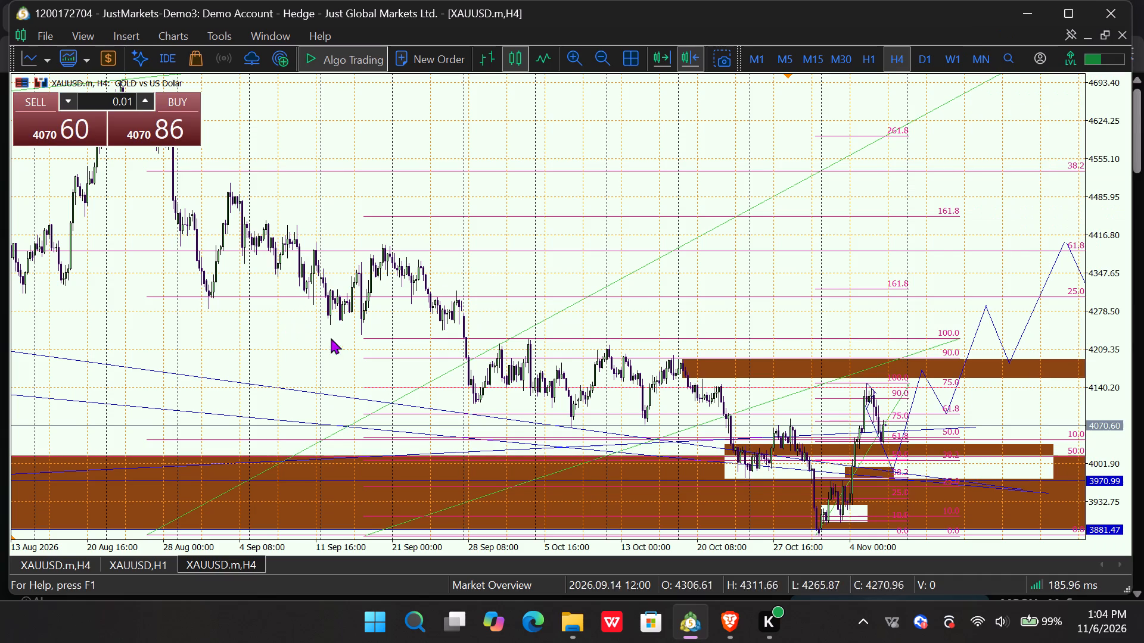
Compare the two falling trendlines against the price swings from late May through the latest candles.
left_click_drag(496, 227, 996, 237)
left_click_drag(493, 198, 803, 192)
left_click_drag(499, 182, 752, 186)
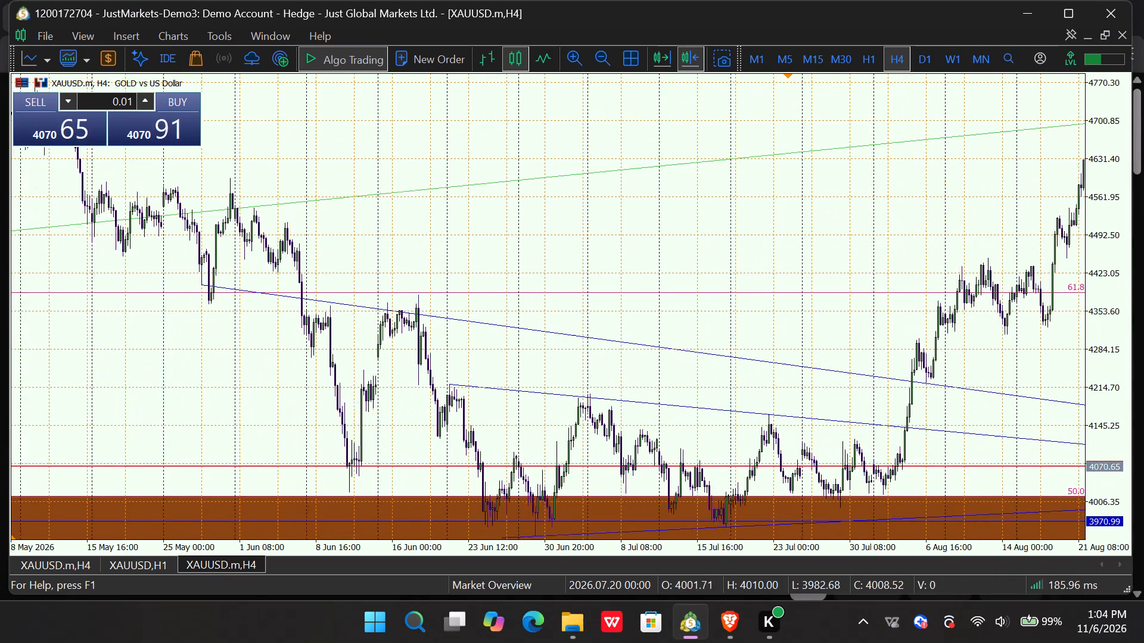
left_click_drag(752, 186, 0, 99)
left_click_drag(340, 187, 37, 171)
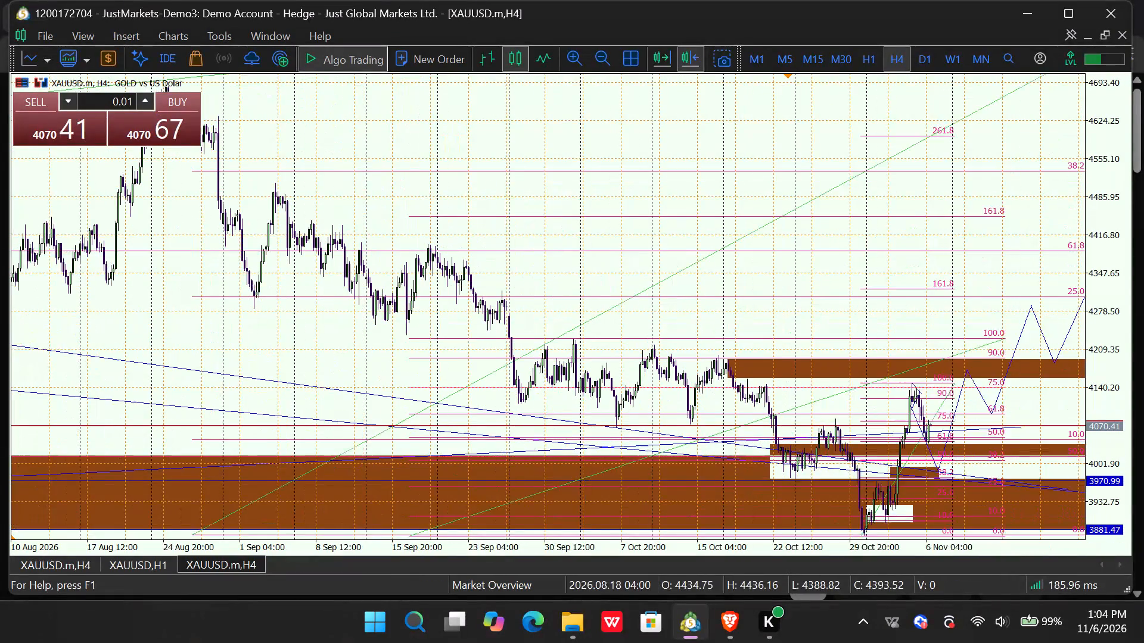
left_click_drag(37, 171, 0, 139)
left_click_drag(676, 201, 446, 198)
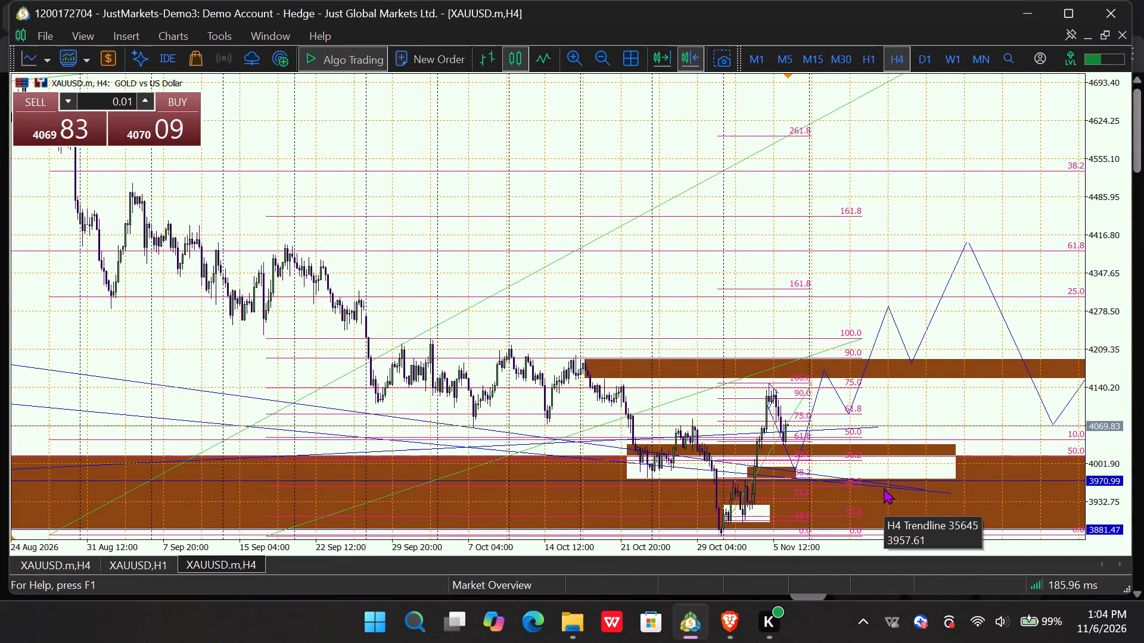
Delete the lower falling trendline that starts at the 19 June high near 4220.
left_click(879, 486)
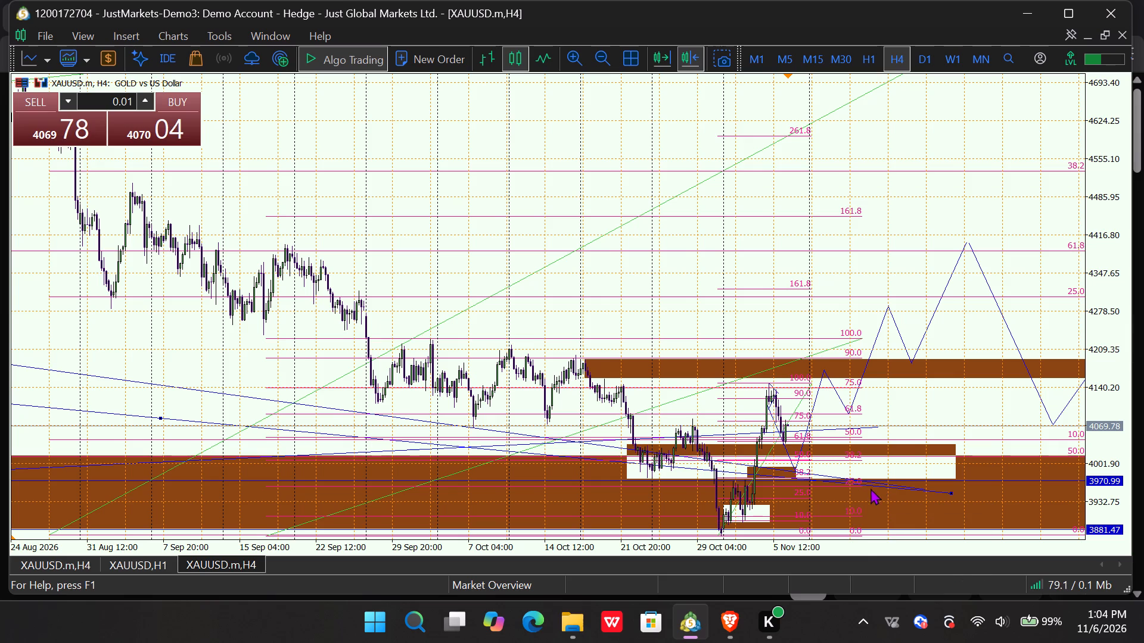
left_click_drag(163, 207, 919, 210)
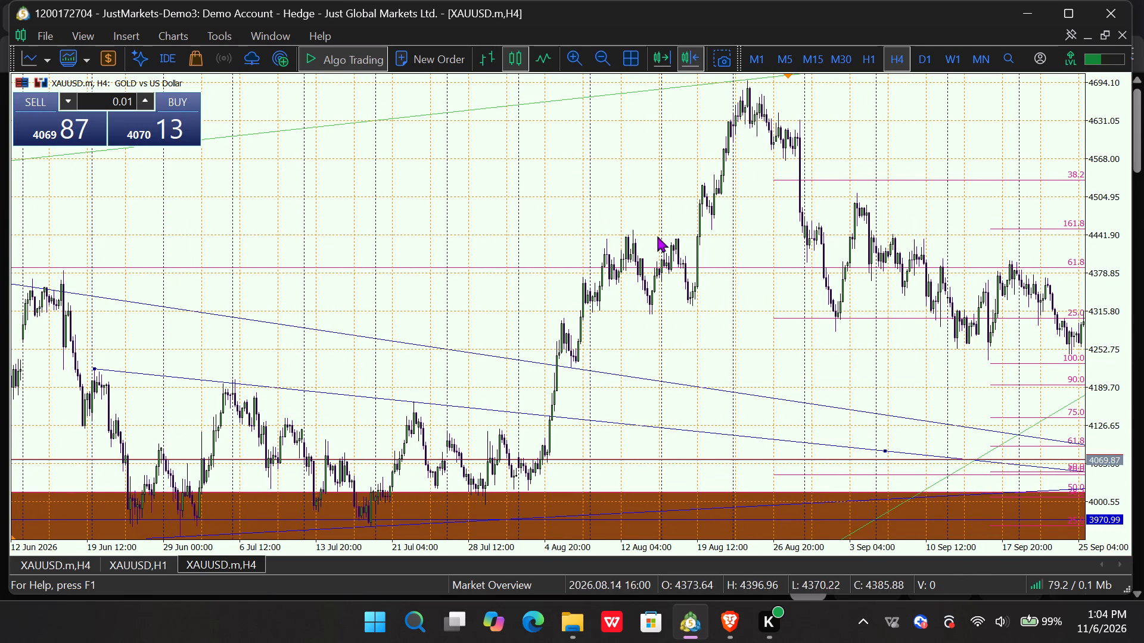
left_click_drag(554, 205, 894, 235)
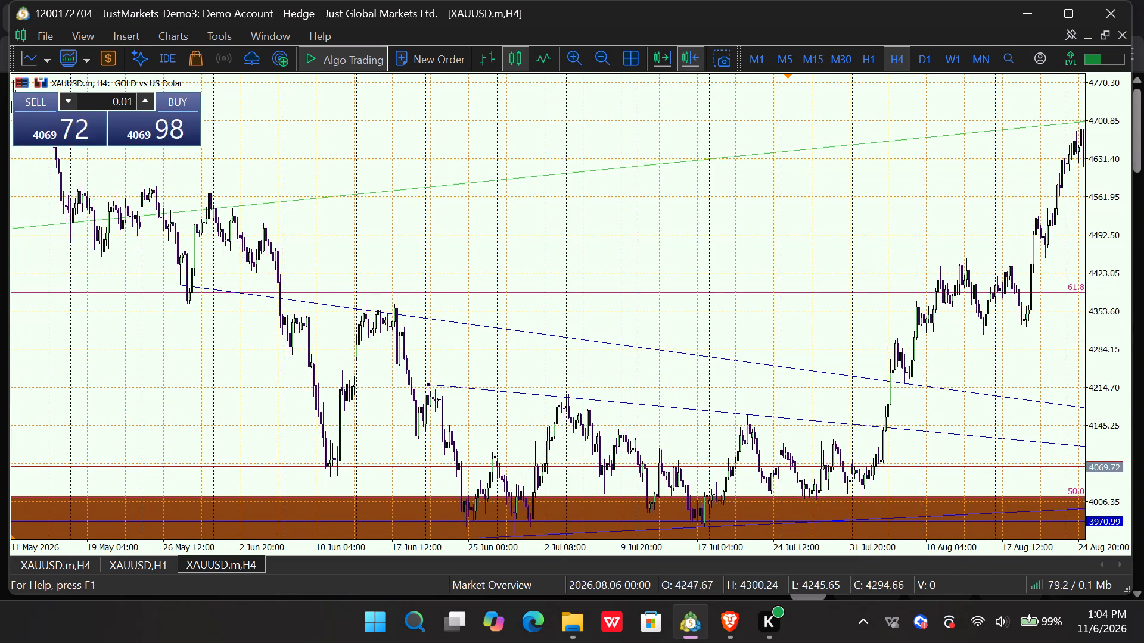
left_click_drag(894, 235, 406, 195)
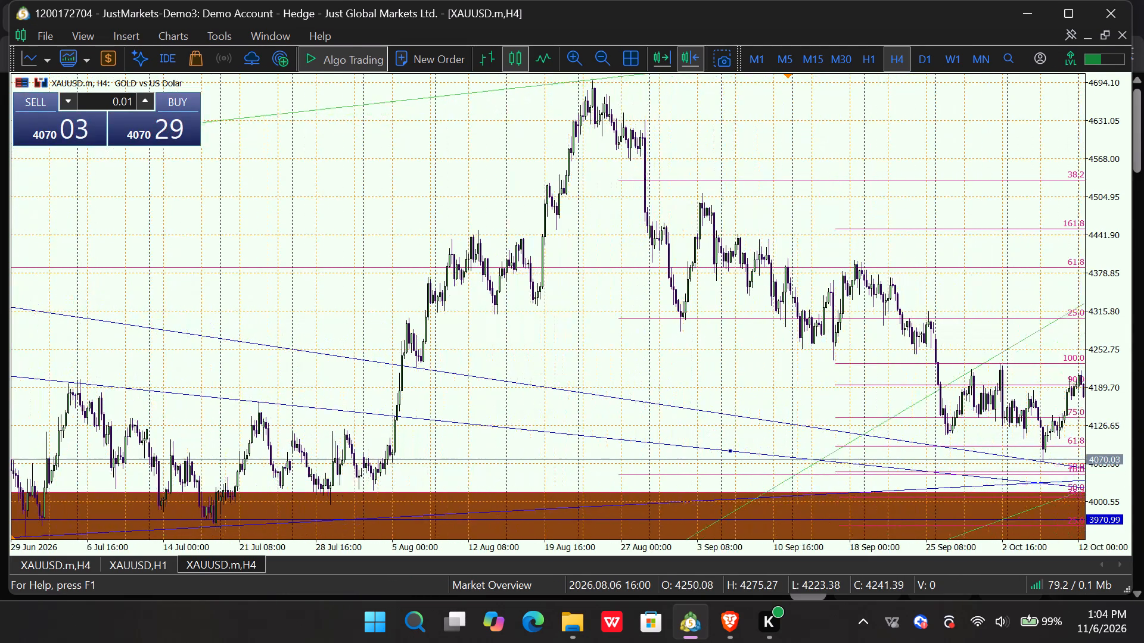
left_click_drag(406, 195, 0, 151)
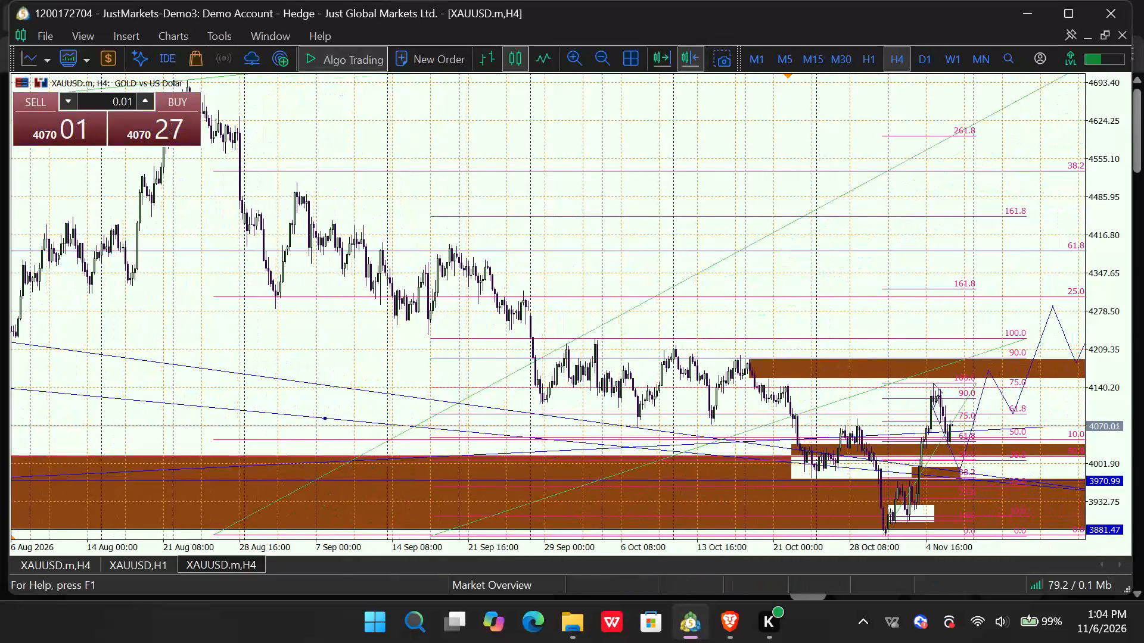
left_click_drag(0, 151, 0, 145)
key("Delete")
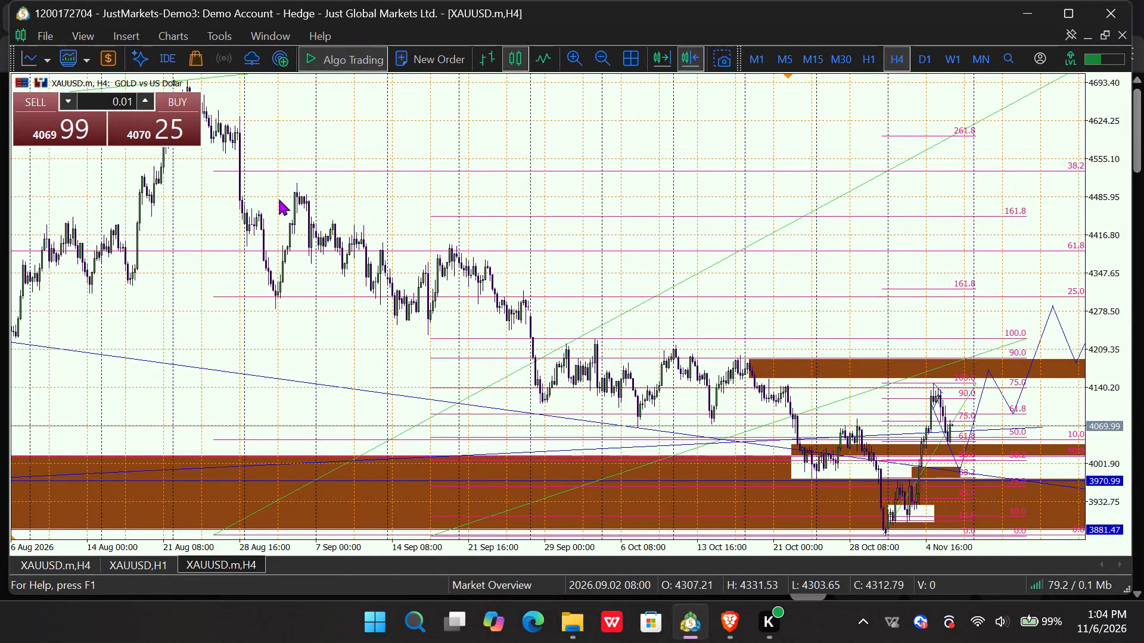
Extend the remaining falling trendline's start back to 23 March at about 4566, passing along the late-May low.
left_click_drag(262, 275, 804, 358)
left_click_drag(608, 306, 912, 313)
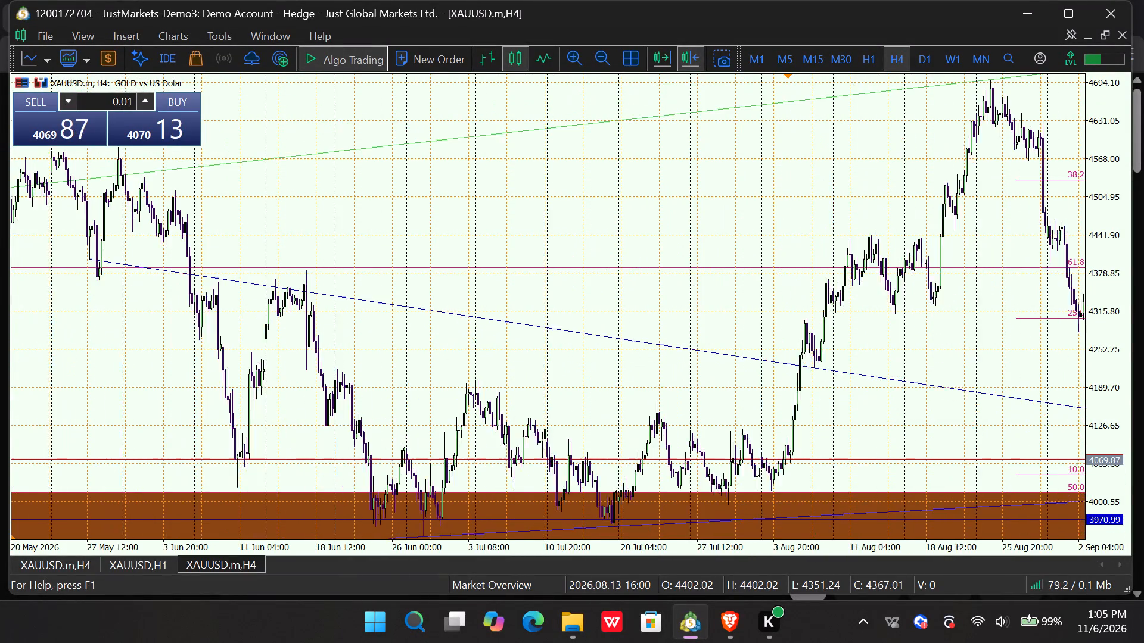
left_click_drag(912, 313, 1143, 287)
left_click_drag(716, 258, 717, 253)
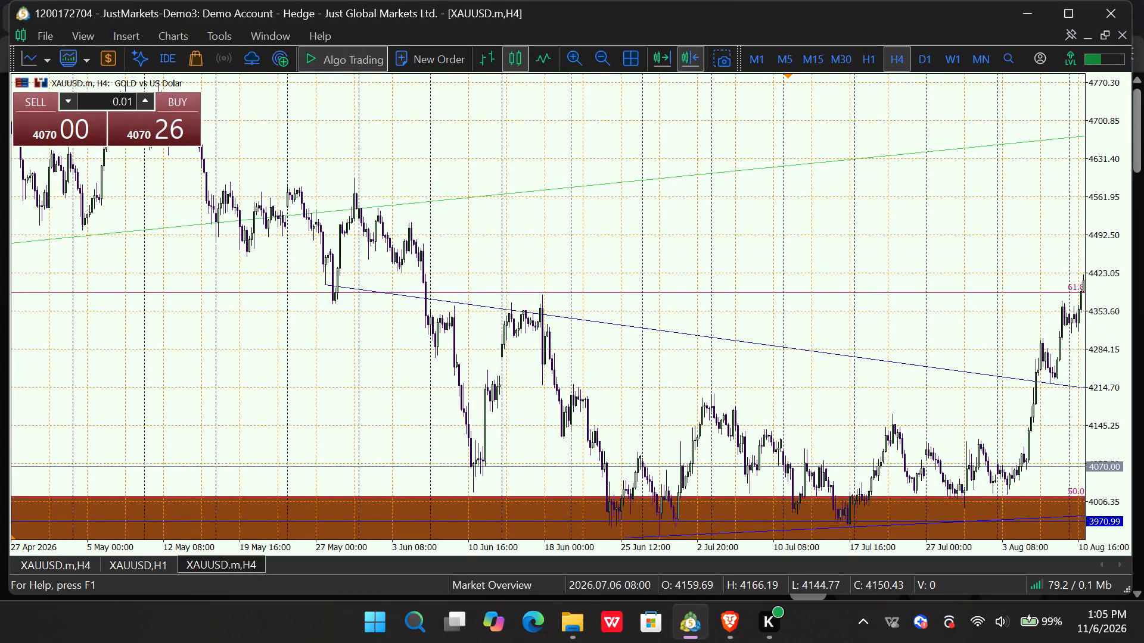
left_click_drag(717, 253, 1105, 239)
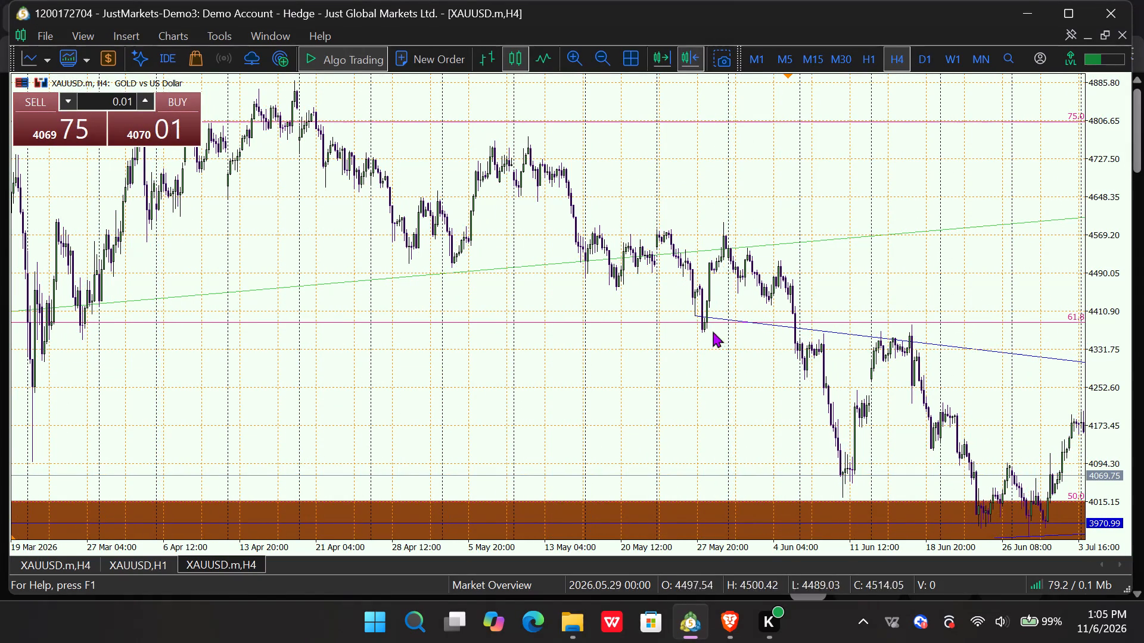
left_click(697, 313)
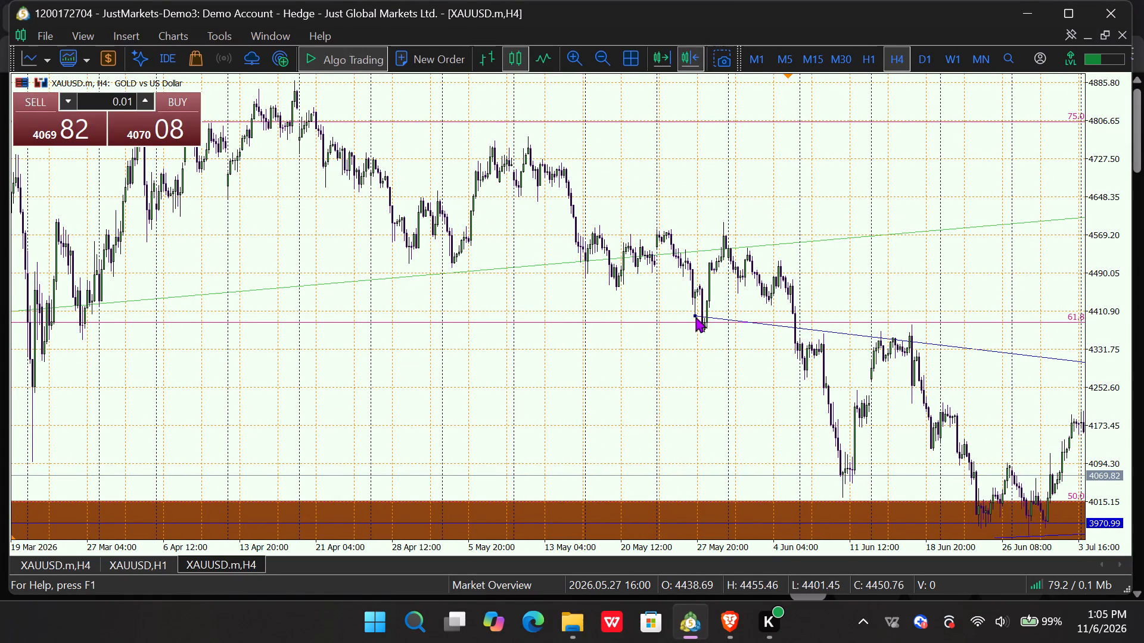
left_click_drag(695, 316, 151, 254)
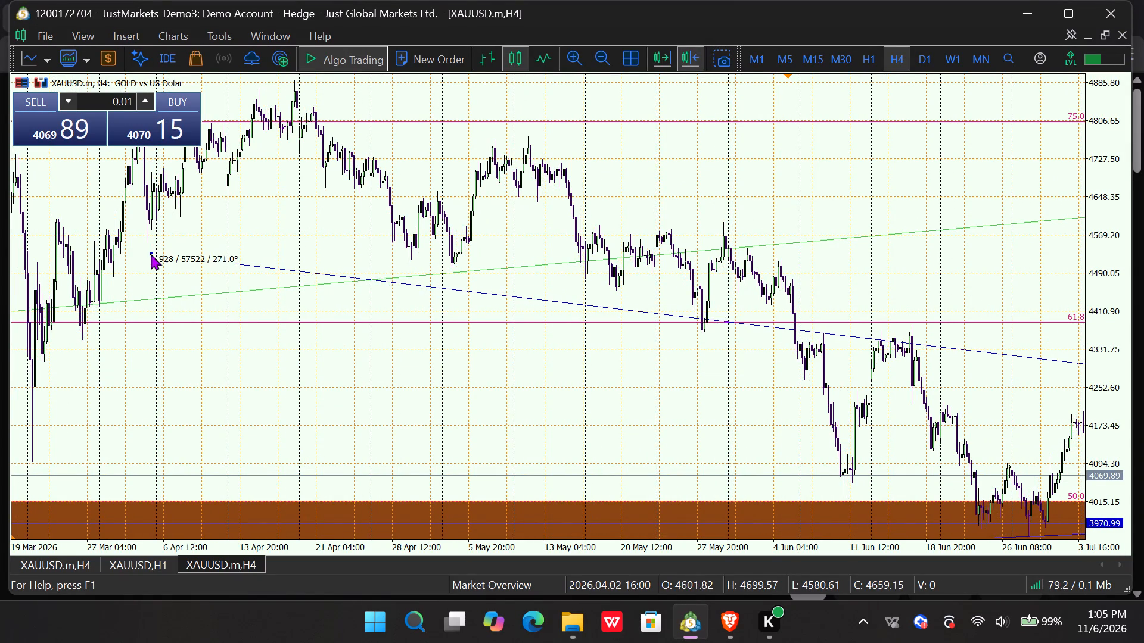
left_click_drag(151, 254, 107, 245)
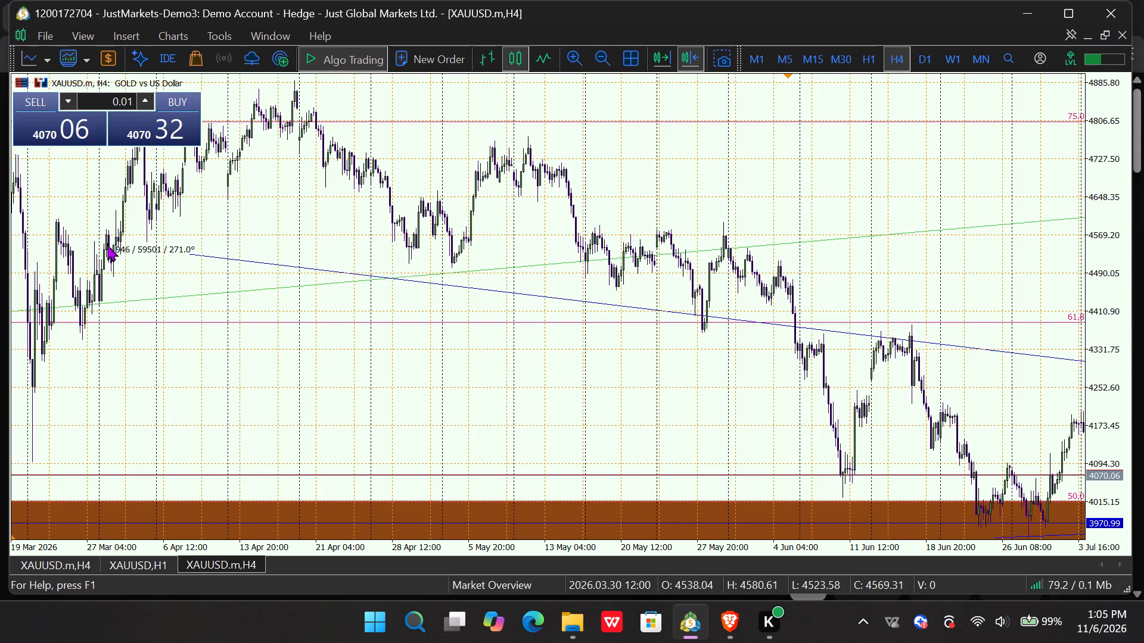
left_click_drag(107, 245, 51, 238)
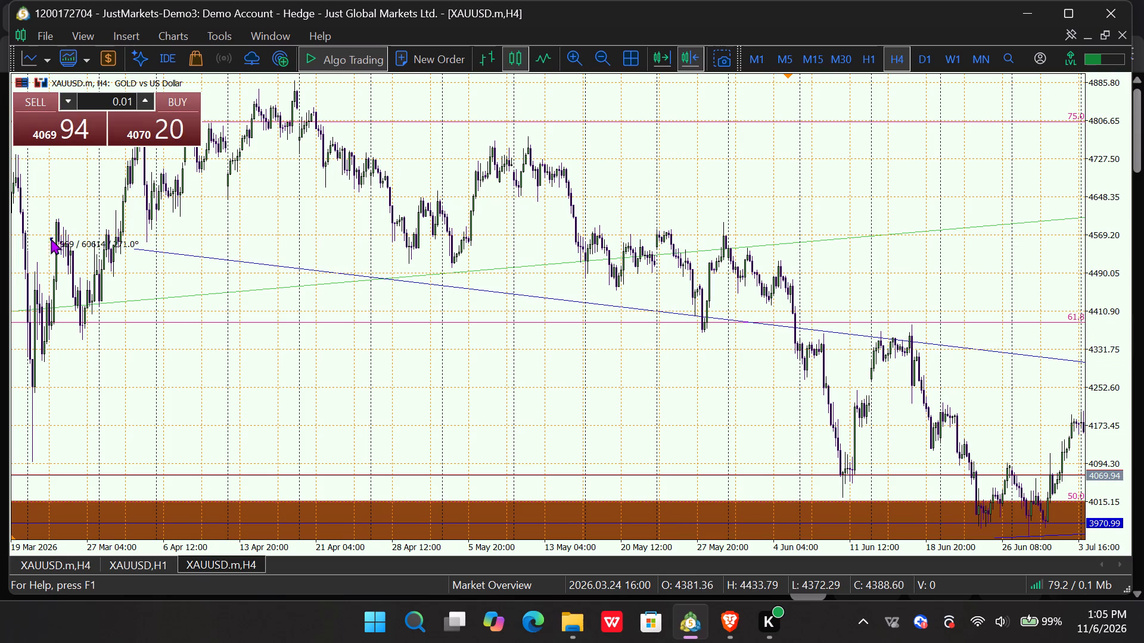
left_click_drag(51, 238, 34, 237)
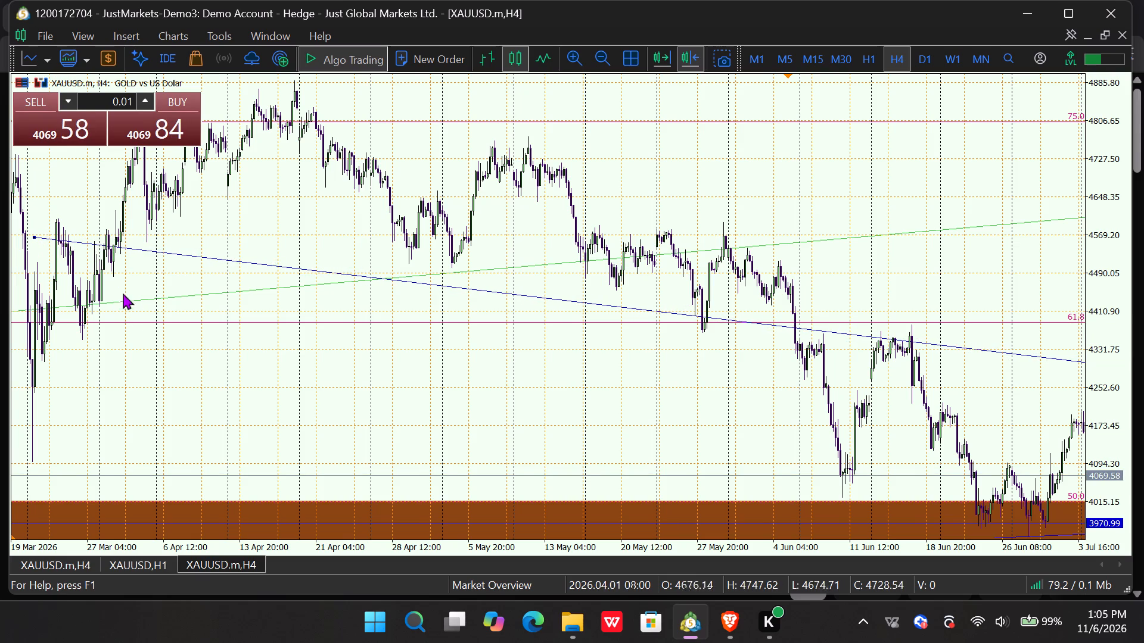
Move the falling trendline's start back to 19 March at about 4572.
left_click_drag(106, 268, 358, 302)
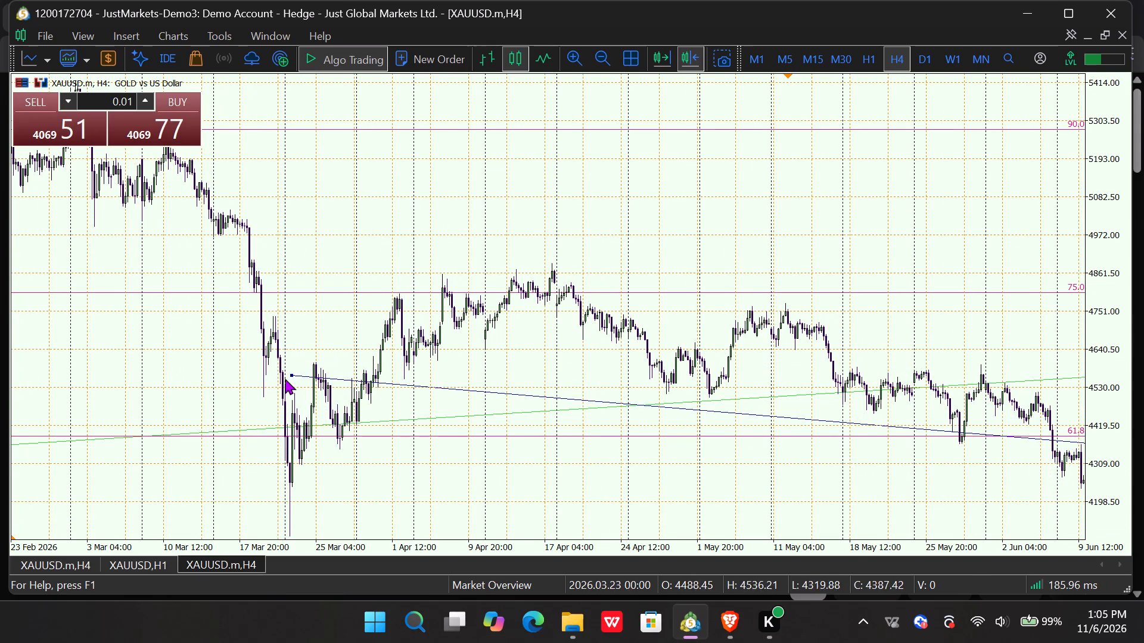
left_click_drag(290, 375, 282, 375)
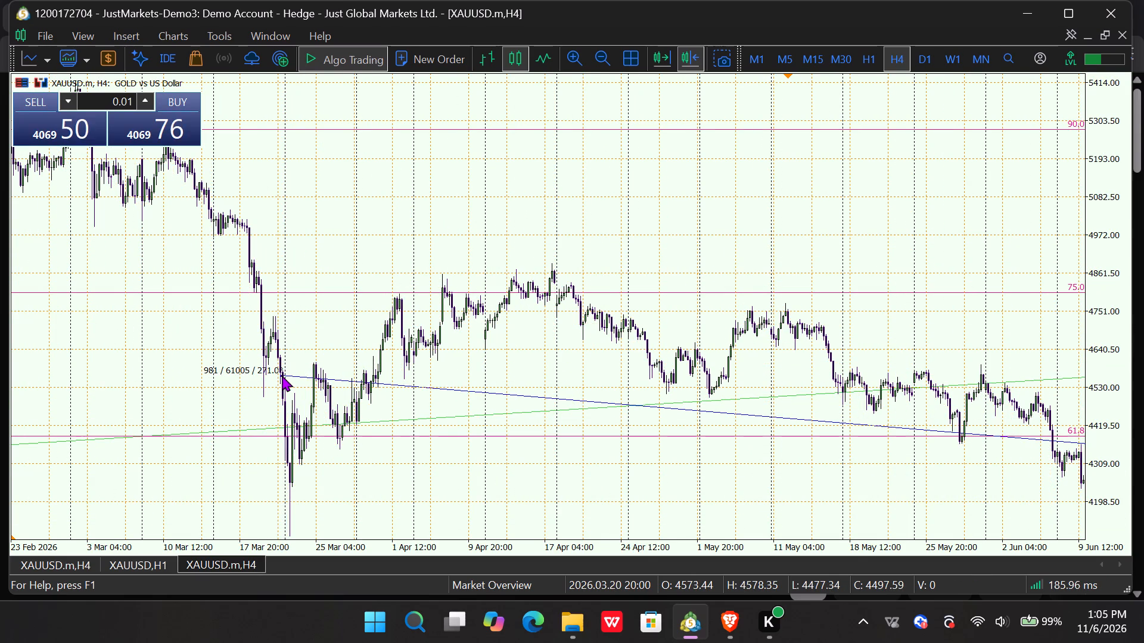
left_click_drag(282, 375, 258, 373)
Examine how the falling trendline meets the price swings from March through August.
left_click_drag(343, 396, 303, 391)
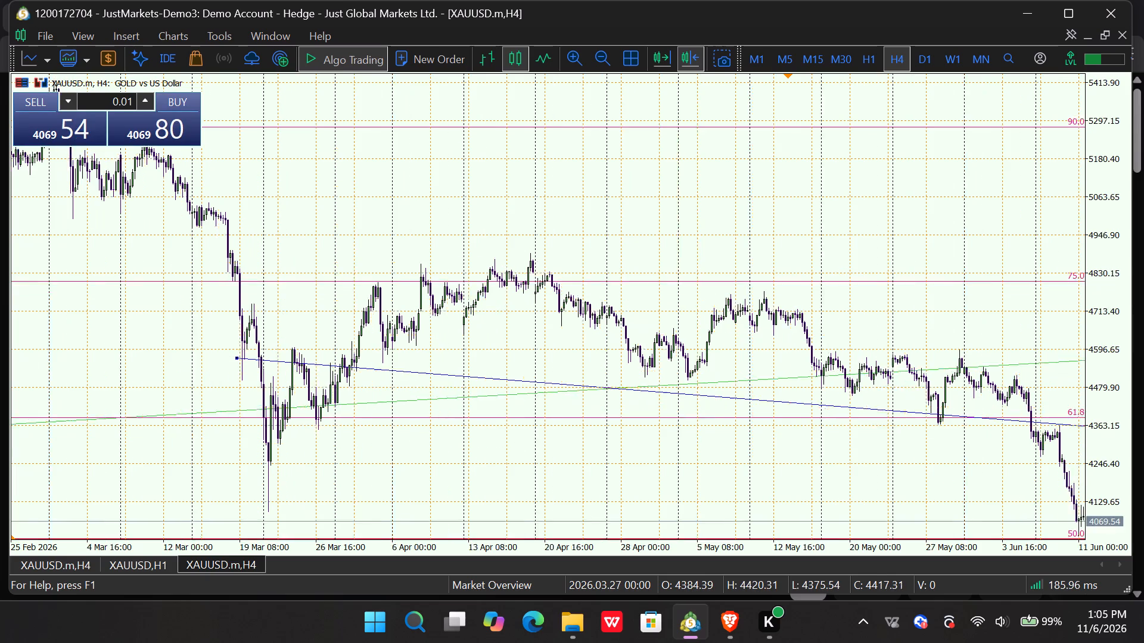
left_click_drag(303, 391, 158, 366)
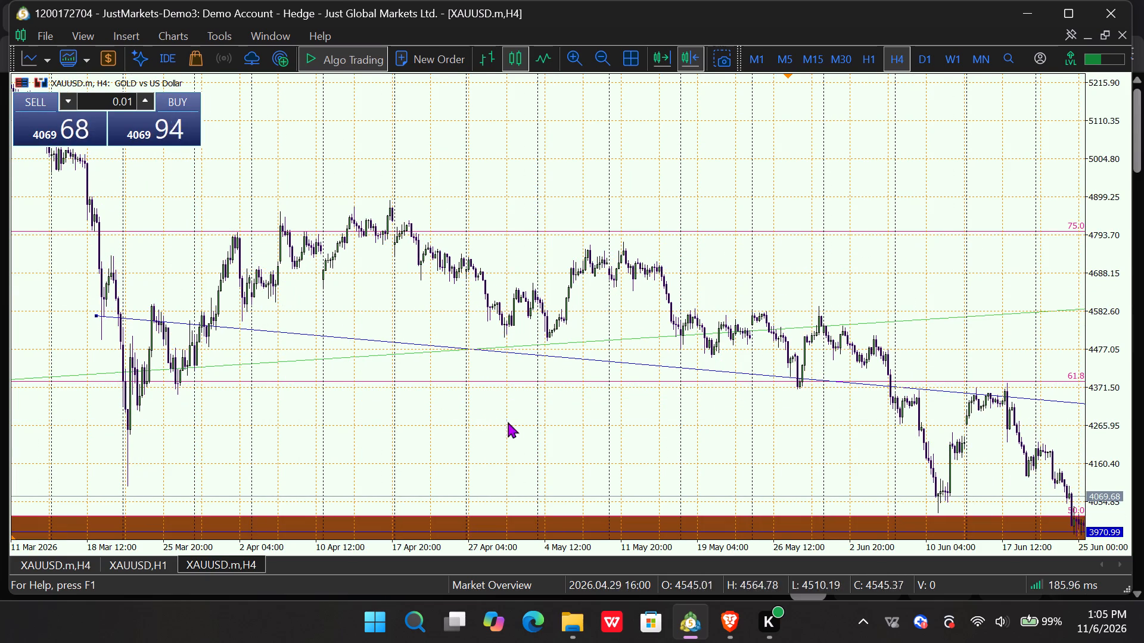
left_click_drag(549, 438, 151, 383)
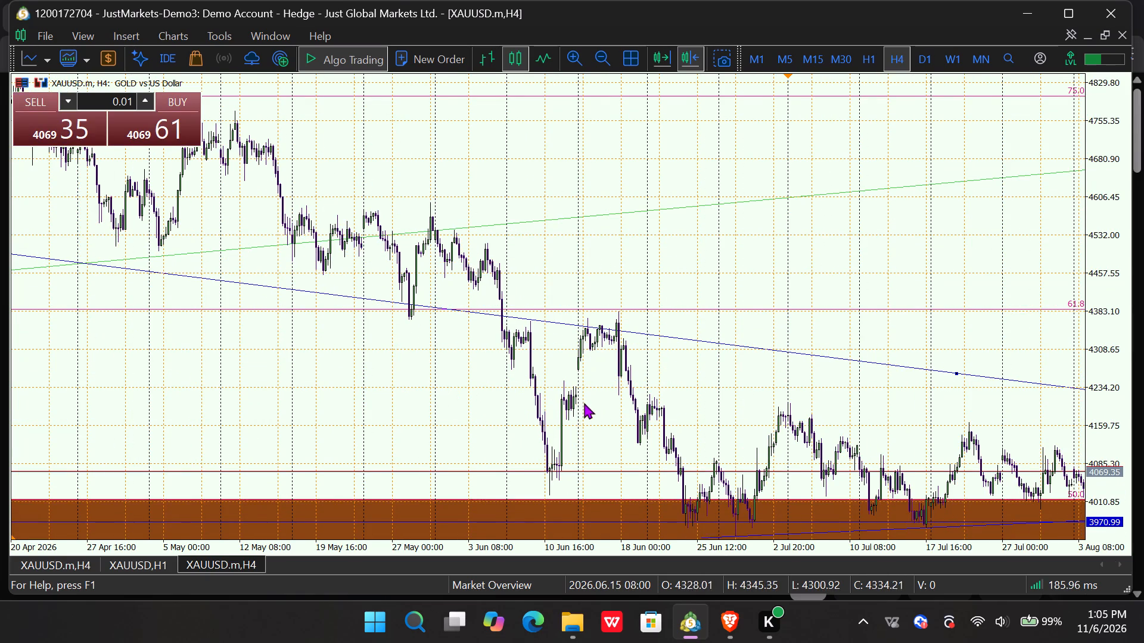
left_click_drag(579, 402, 387, 386)
left_click_drag(472, 366, 431, 373)
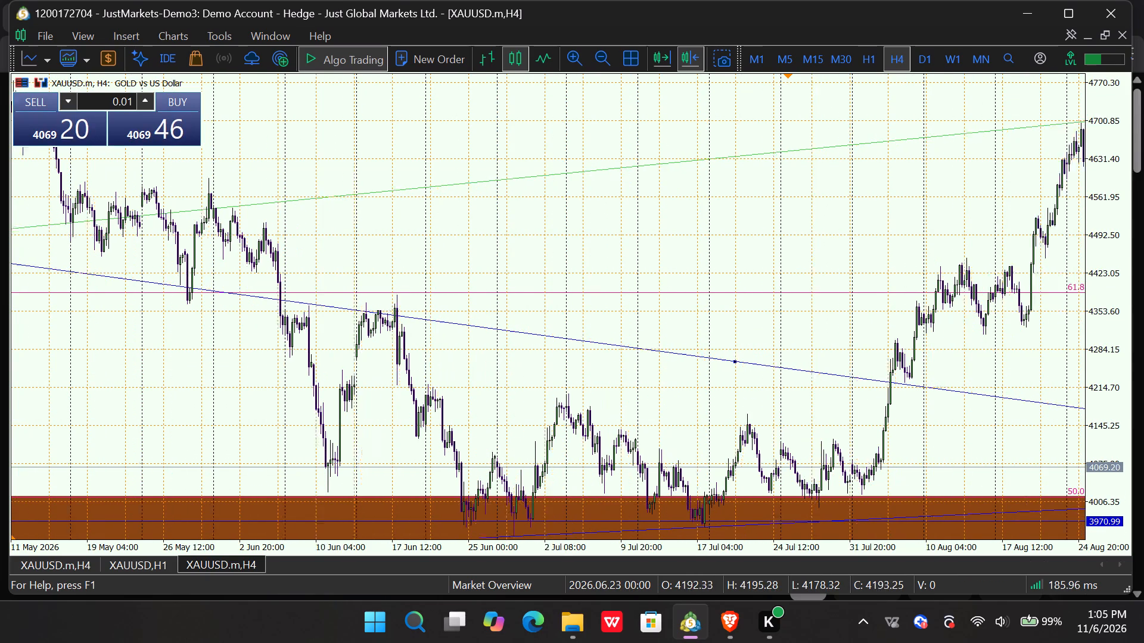
left_click_drag(431, 373, 184, 327)
left_click_drag(439, 372, 310, 373)
left_click_drag(420, 386, 716, 413)
left_click_drag(402, 396, 676, 381)
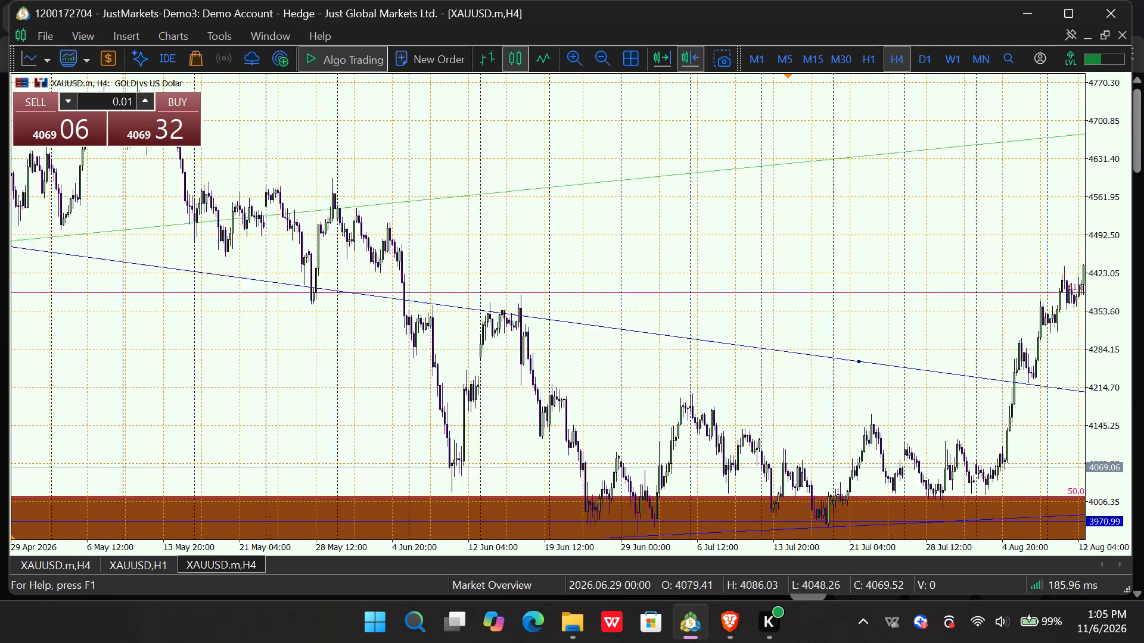
left_click_drag(676, 381, 707, 385)
left_click_drag(397, 381, 720, 379)
left_click_drag(350, 403, 594, 392)
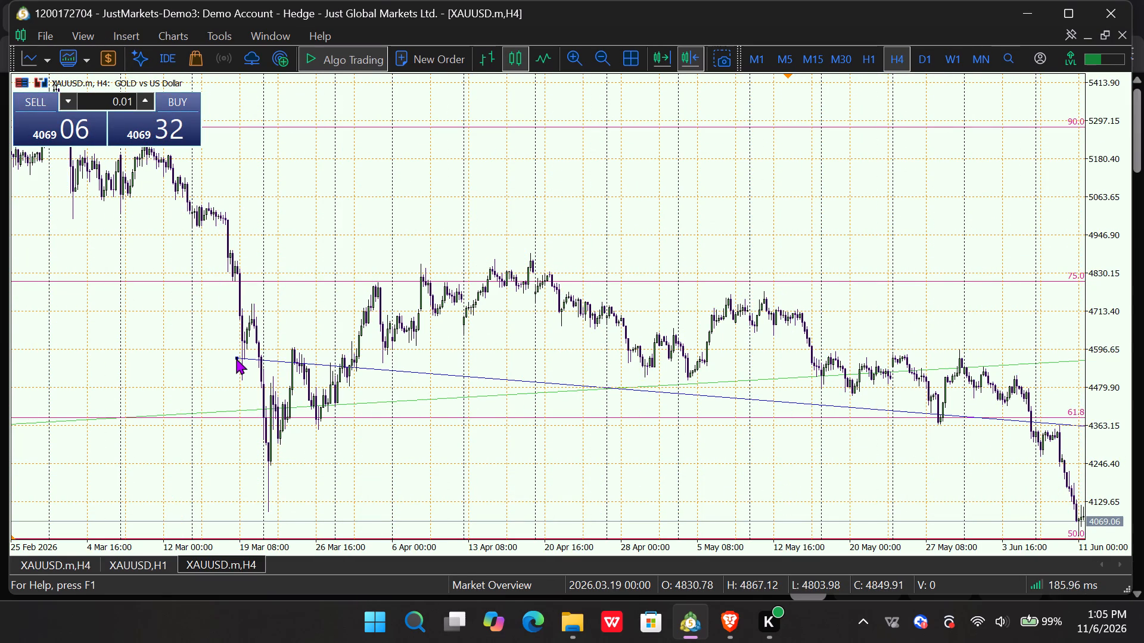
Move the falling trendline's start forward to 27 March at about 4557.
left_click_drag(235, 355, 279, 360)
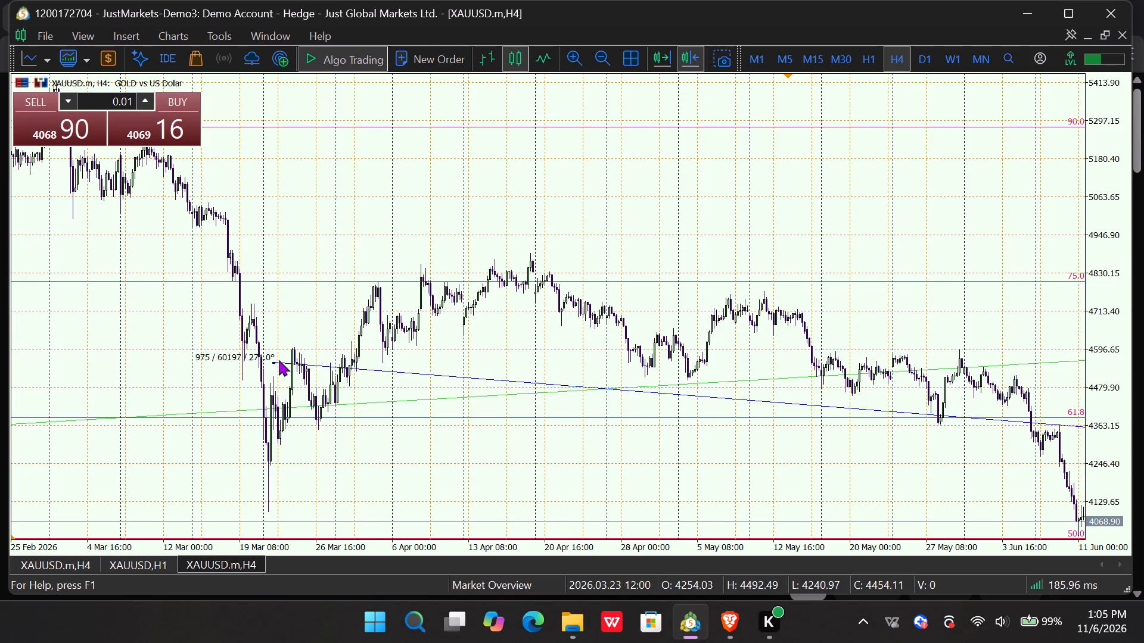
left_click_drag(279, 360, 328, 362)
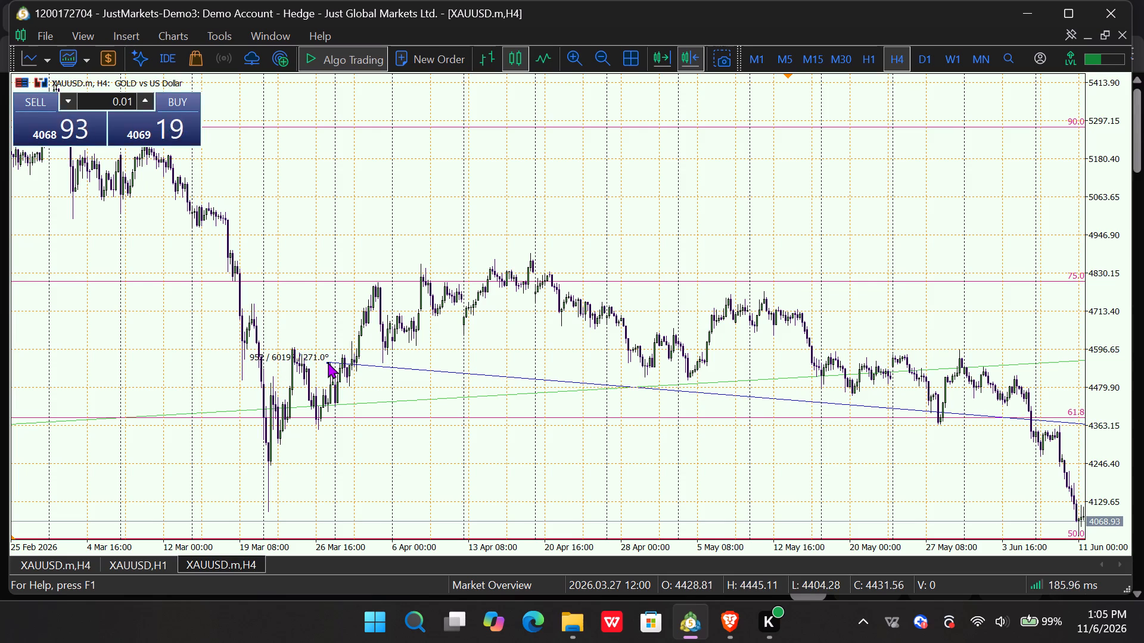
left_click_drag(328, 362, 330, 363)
Check the falling trendline against the late-May low, the mid-June high and the August rally.
left_click_drag(424, 433, 0, 352)
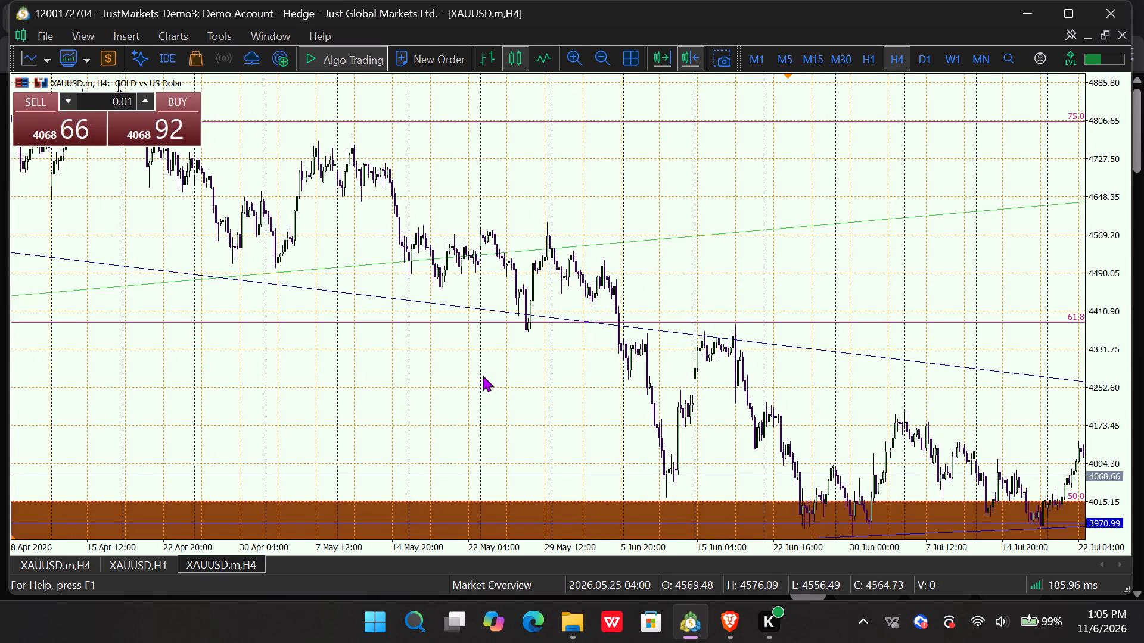
left_click_drag(487, 370, 140, 330)
left_click_drag(529, 375, 173, 343)
left_click_drag(399, 388, 447, 391)
left_click_drag(368, 369, 629, 392)
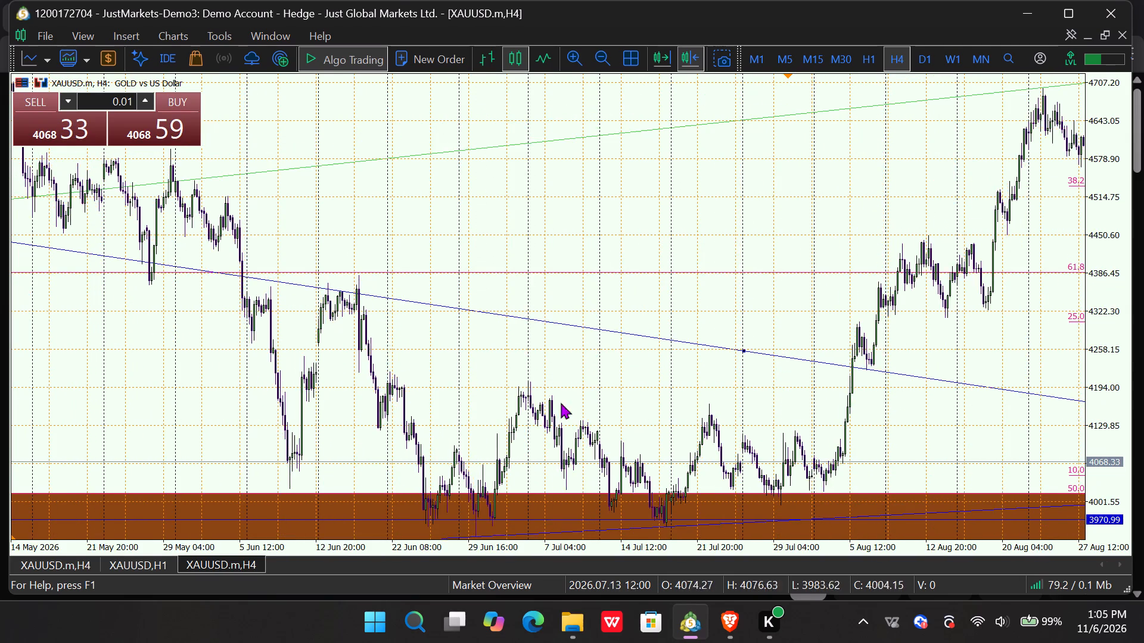
left_click_drag(406, 393, 651, 378)
left_click_drag(298, 378, 551, 369)
left_click_drag(260, 368, 485, 355)
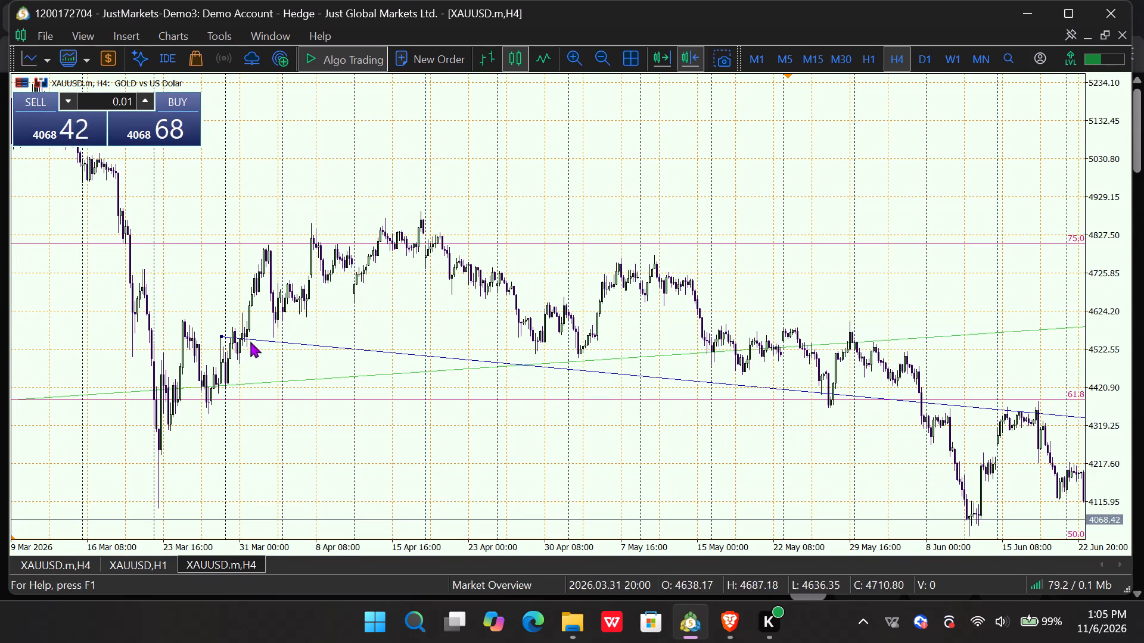
Move the falling trendline's start to 24 March at about 4605, level with the late-March swing high.
left_click_drag(221, 335, 184, 320)
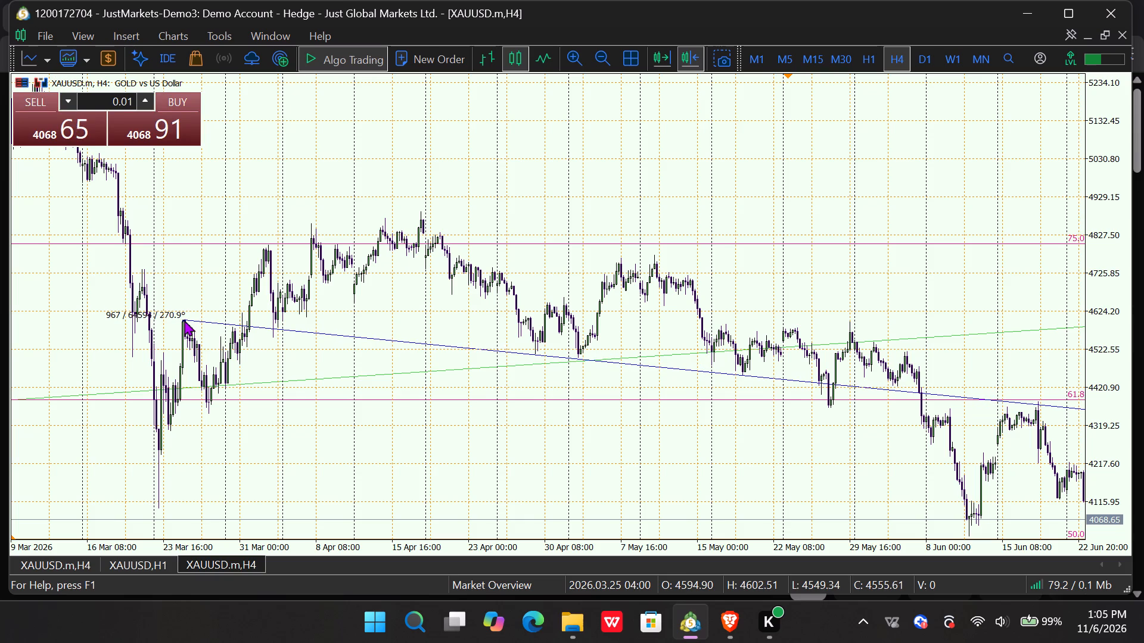
left_click_drag(184, 320, 172, 320)
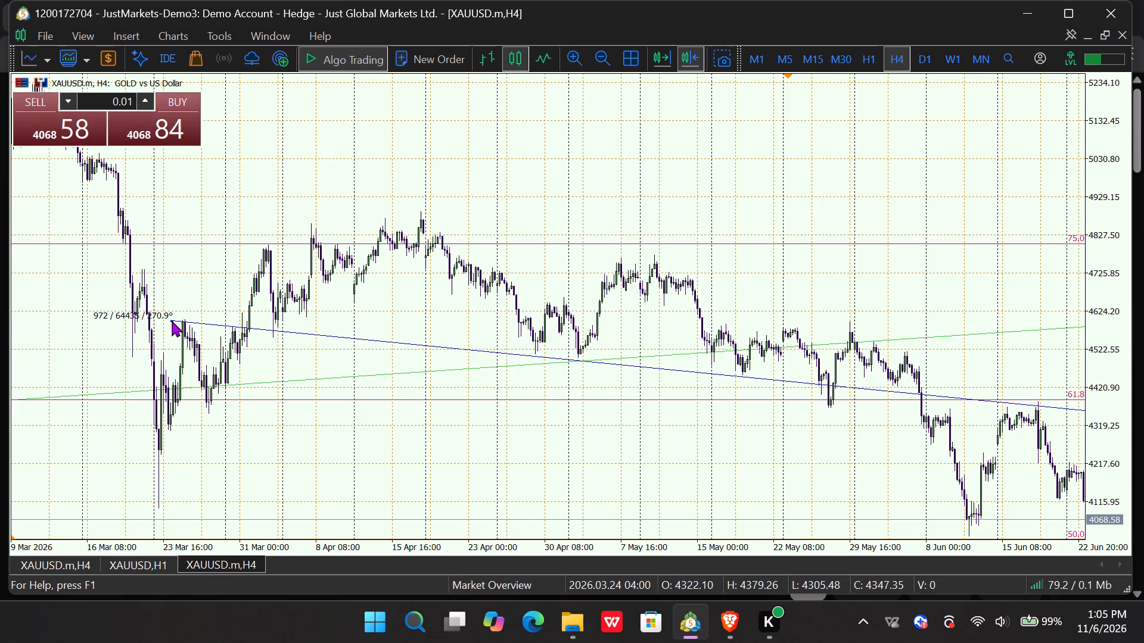
left_click_drag(172, 320, 171, 318)
Lower the falling trendline's far end beyond the latest candles to about 3943, so it follows the mid-June high.
left_click_drag(386, 435, 160, 416)
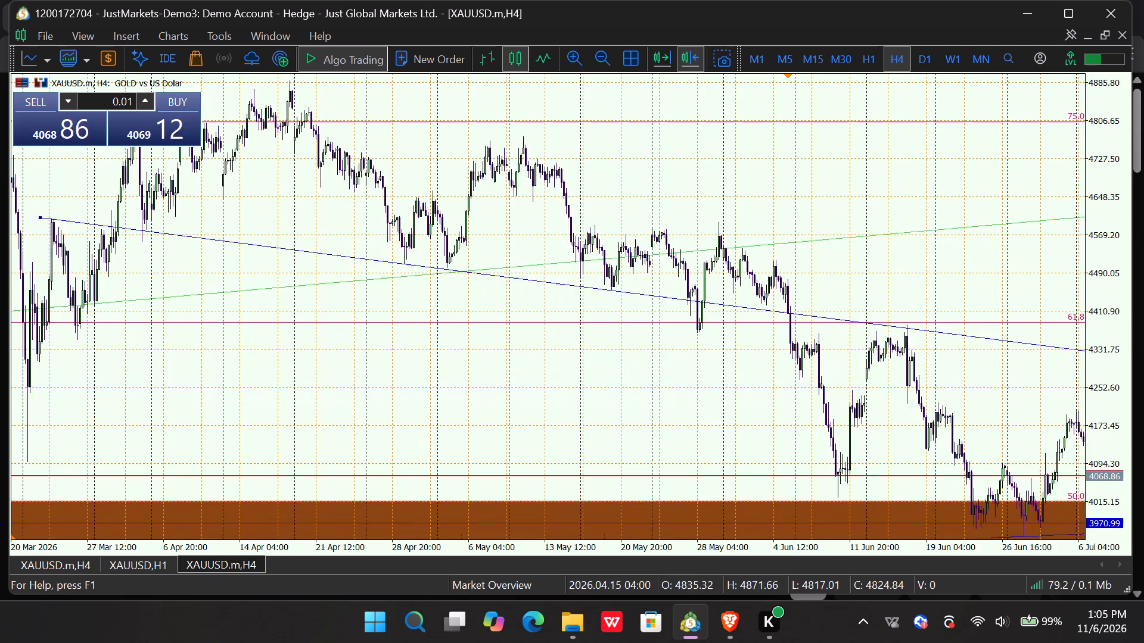
left_click_drag(160, 416, 0, 347)
left_click_drag(329, 374, 45, 324)
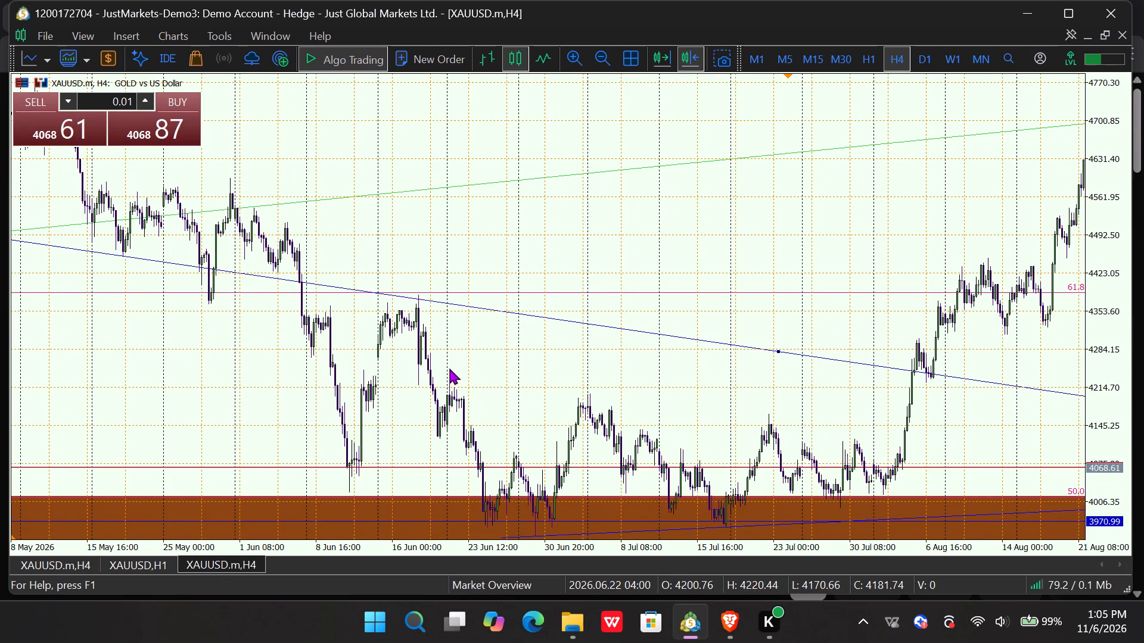
left_click_drag(439, 370, 217, 355)
left_click_drag(383, 361, 0, 301)
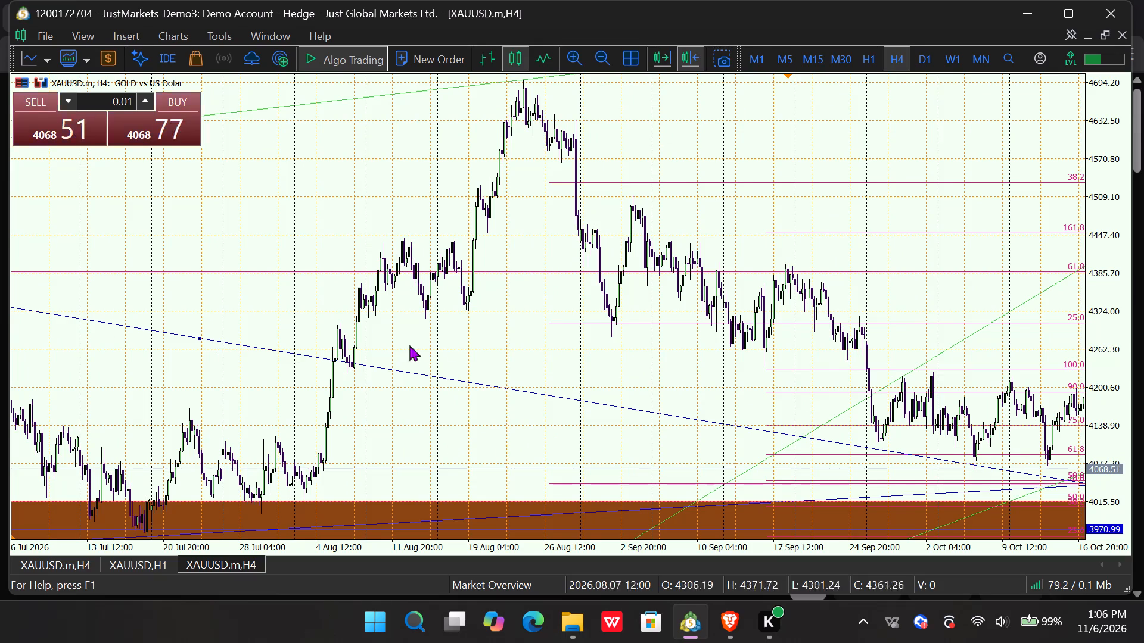
left_click_drag(631, 335, 217, 269)
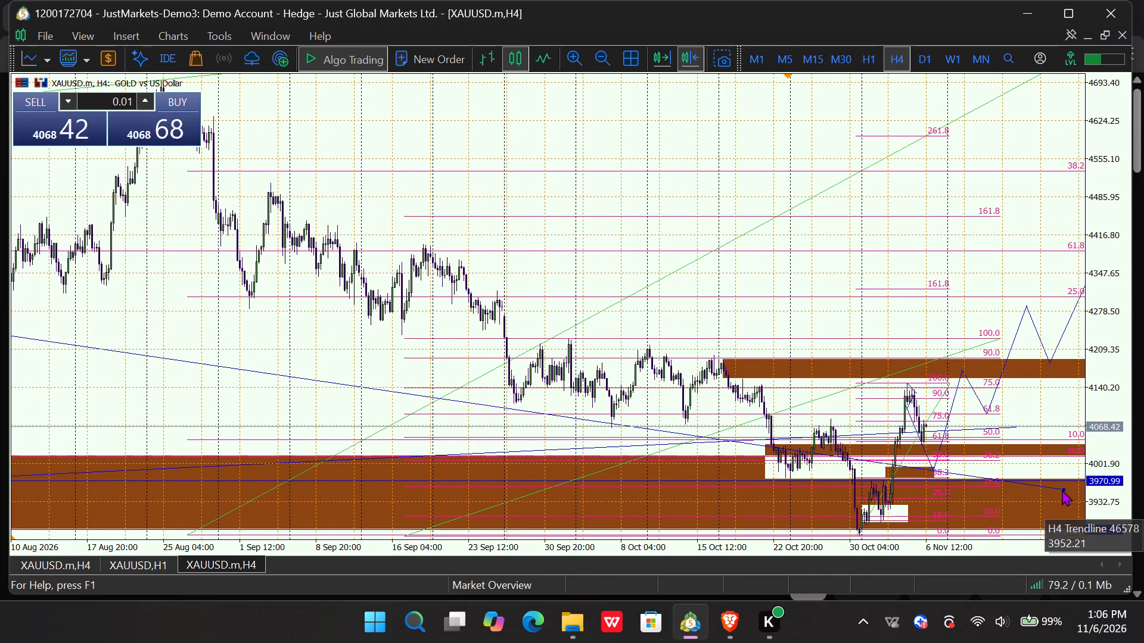
left_click_drag(1063, 489, 1066, 494)
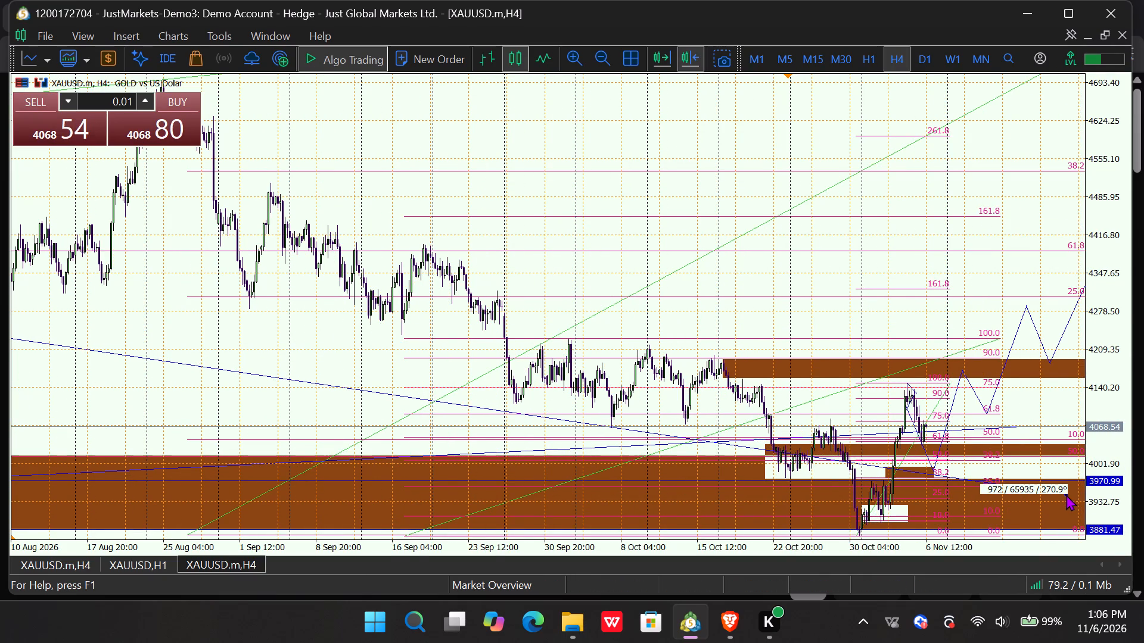
left_click_drag(1066, 494, 1067, 494)
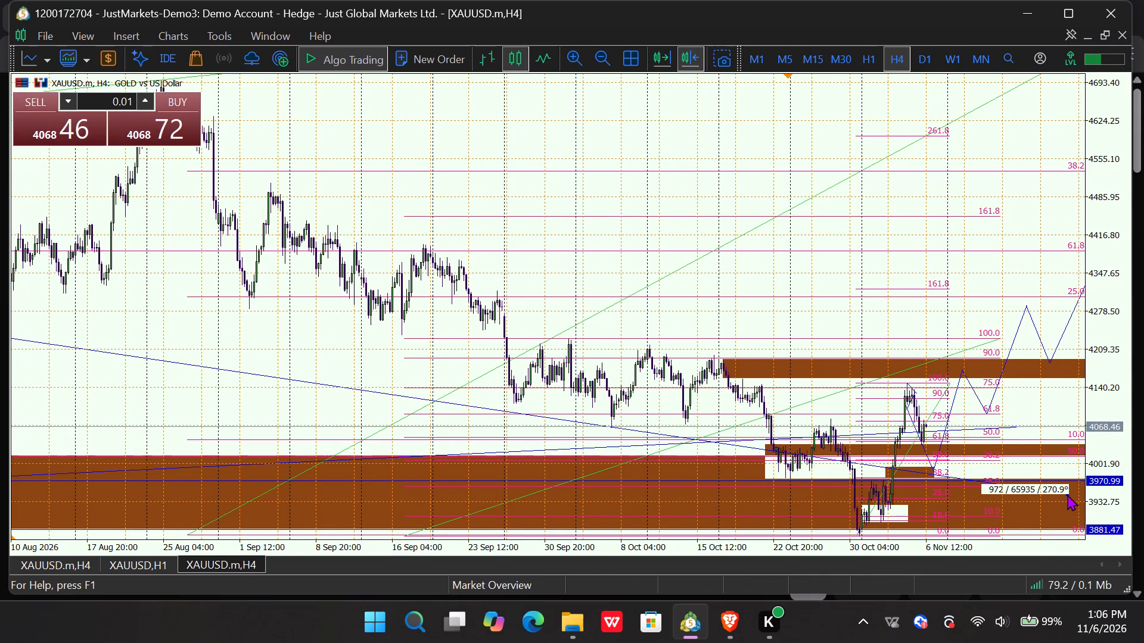
left_click_drag(1067, 494, 1070, 496)
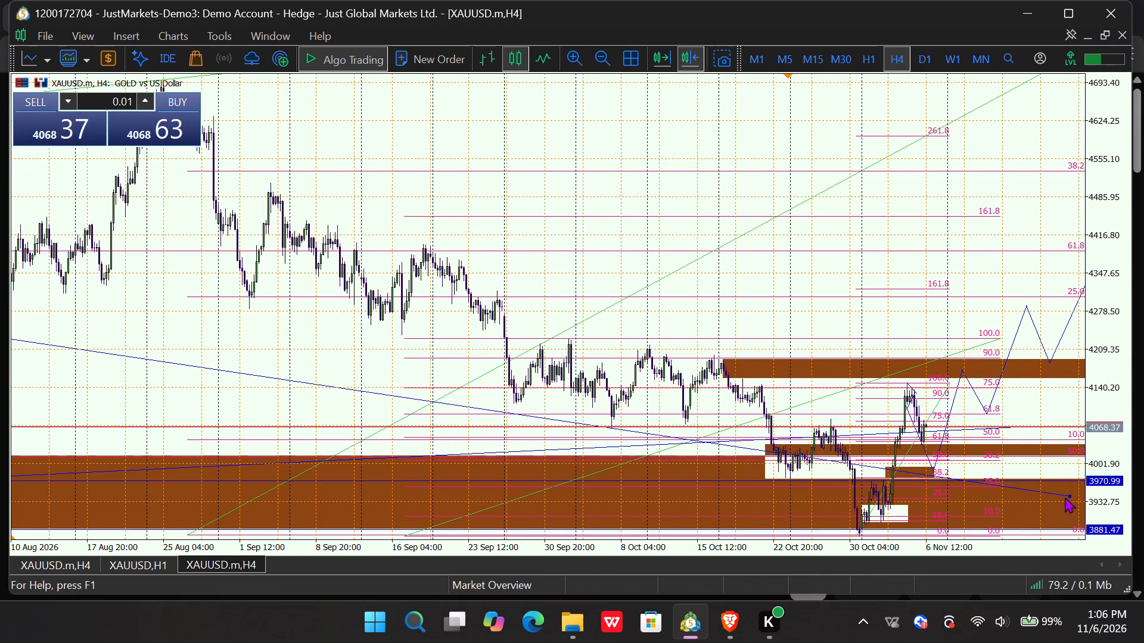
Review the adjusted falling trendline along its full length from March to the latest candles, then deselect it.
left_click_drag(748, 276, 980, 284)
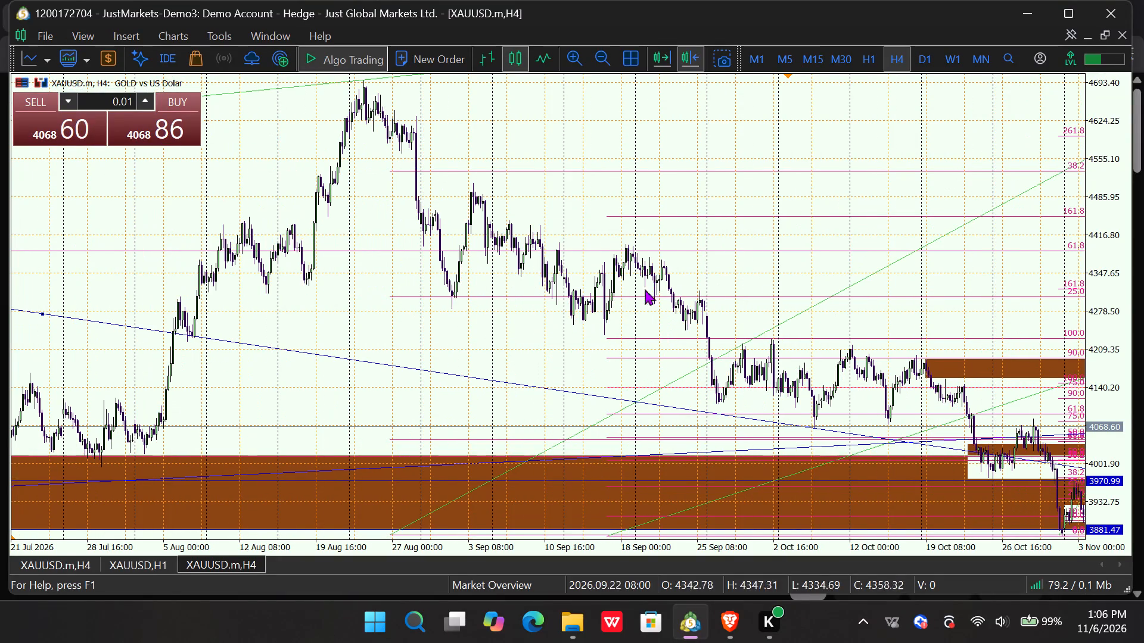
left_click_drag(500, 317, 758, 335)
left_click_drag(544, 299, 990, 320)
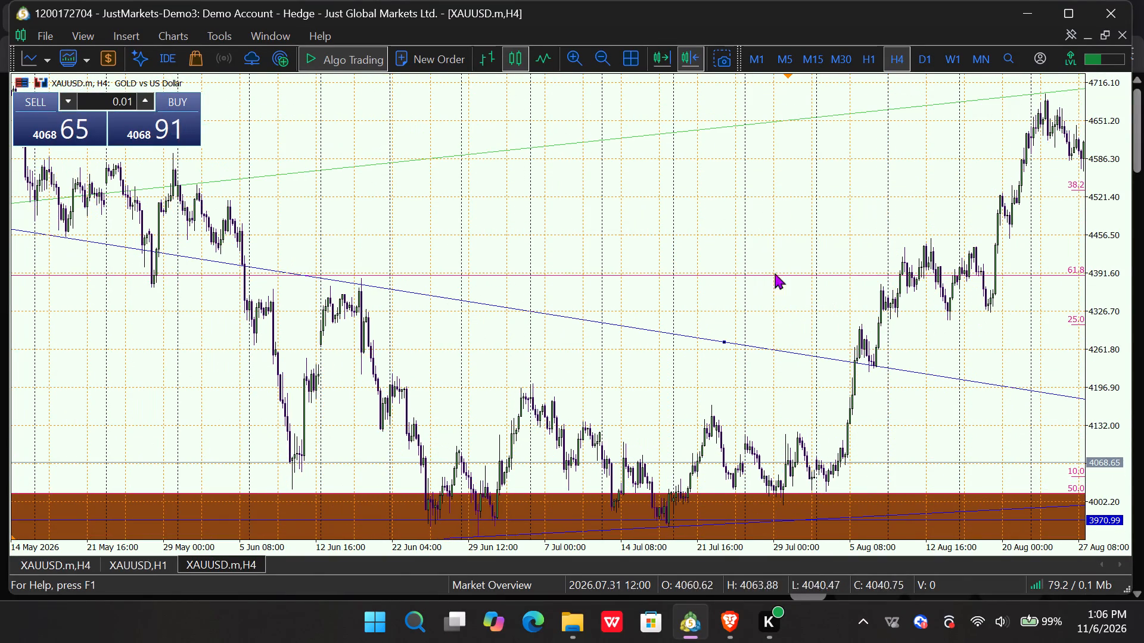
left_click_drag(636, 216, 903, 220)
left_click_drag(763, 253, 995, 266)
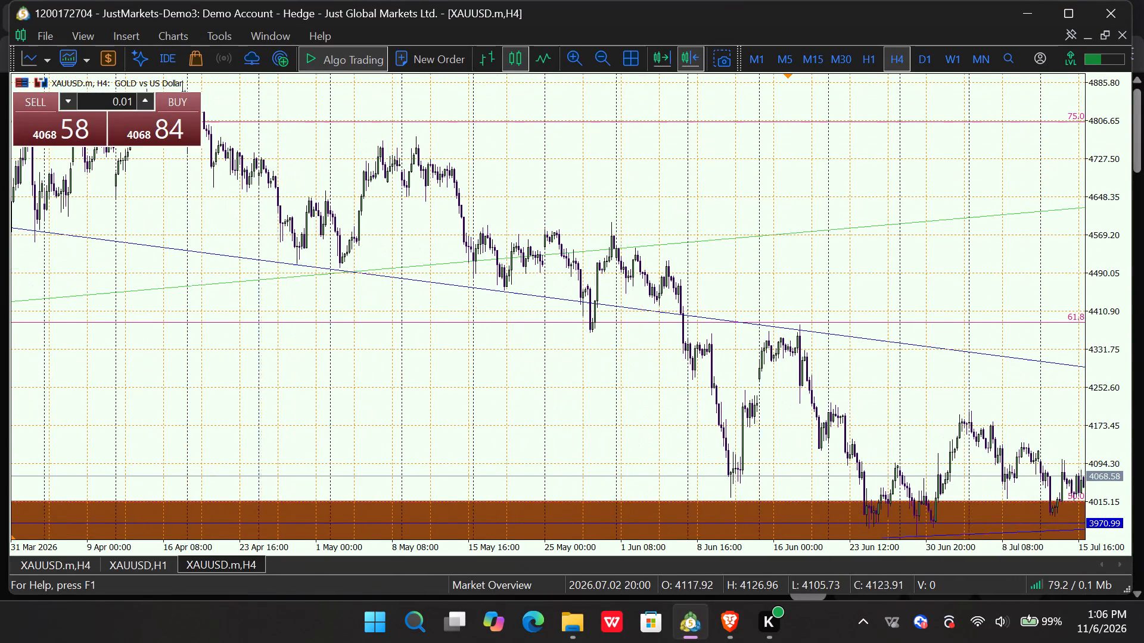
left_click_drag(995, 266, 999, 265)
left_click_drag(615, 199, 897, 197)
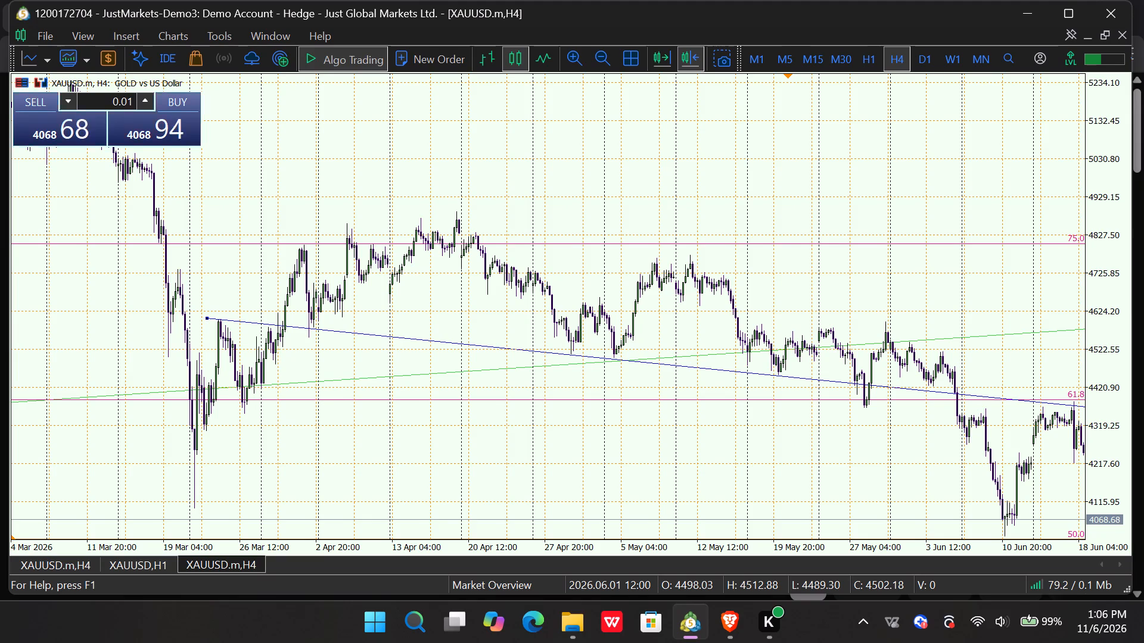
left_click_drag(897, 197, 850, 204)
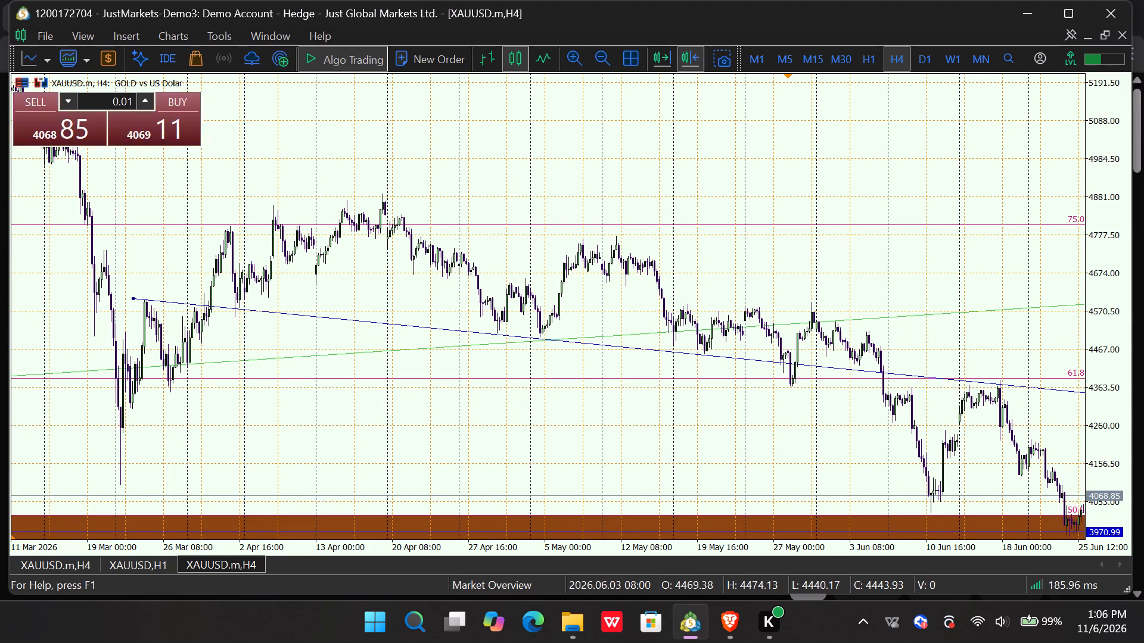
left_click_drag(850, 204, 477, 173)
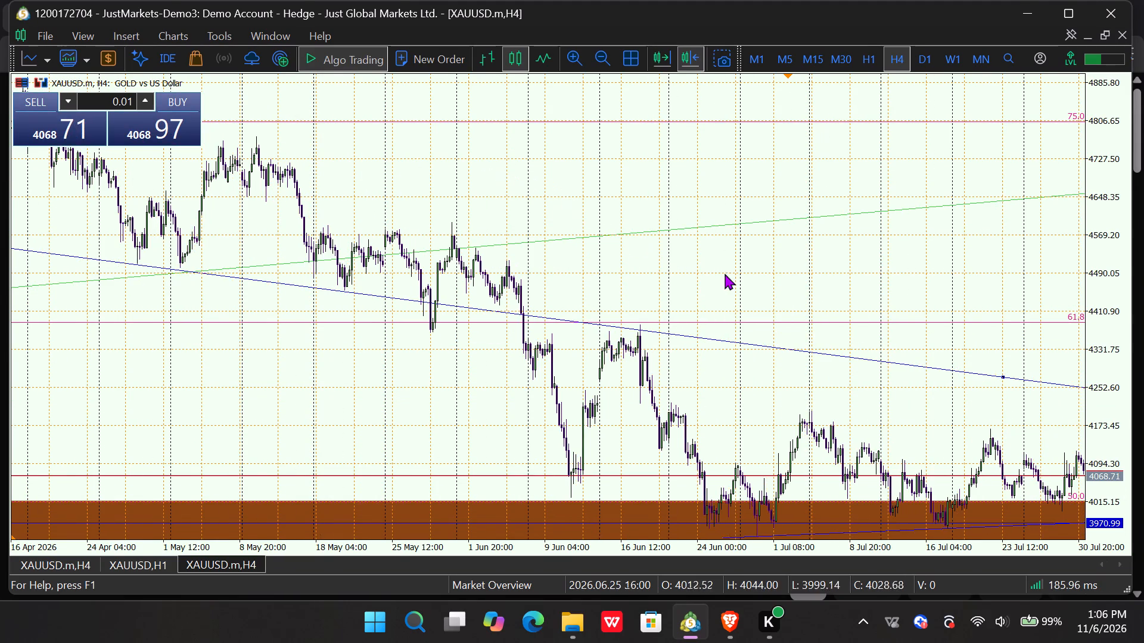
left_click_drag(733, 257, 192, 251)
left_click_drag(616, 214, 148, 178)
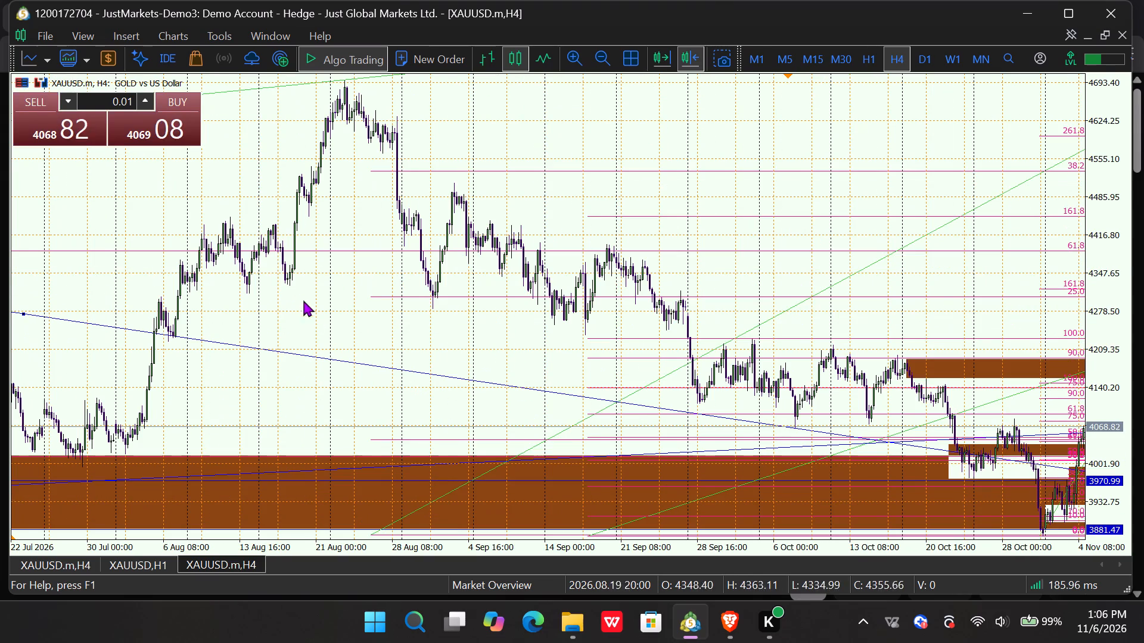
left_click_drag(314, 314, 2, 251)
left_click_drag(459, 182, 150, 153)
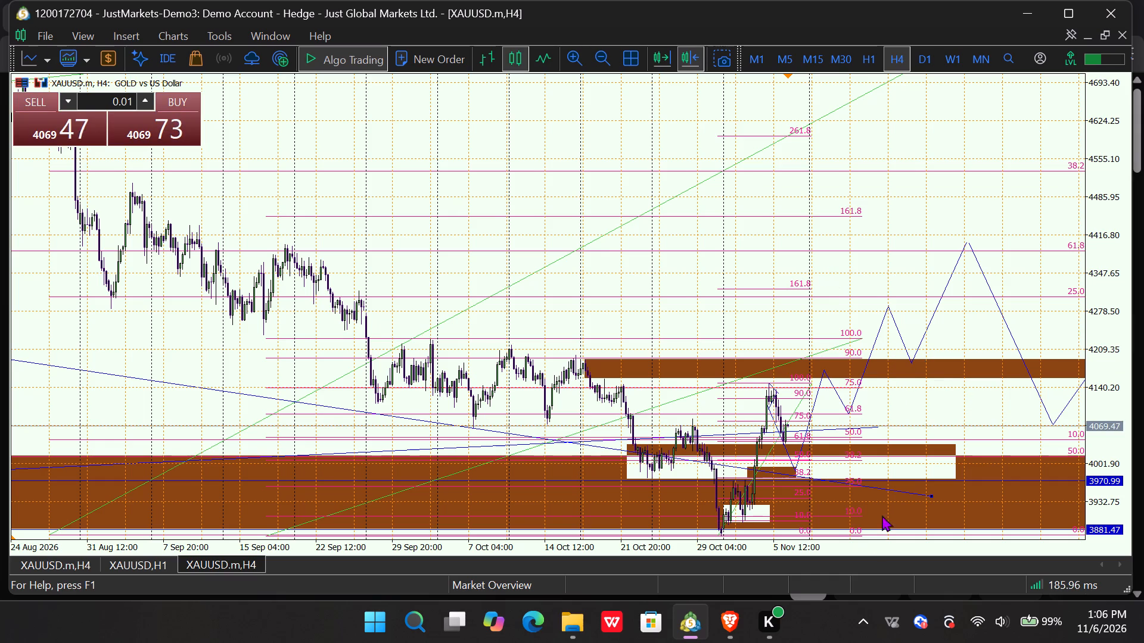
left_click(886, 489)
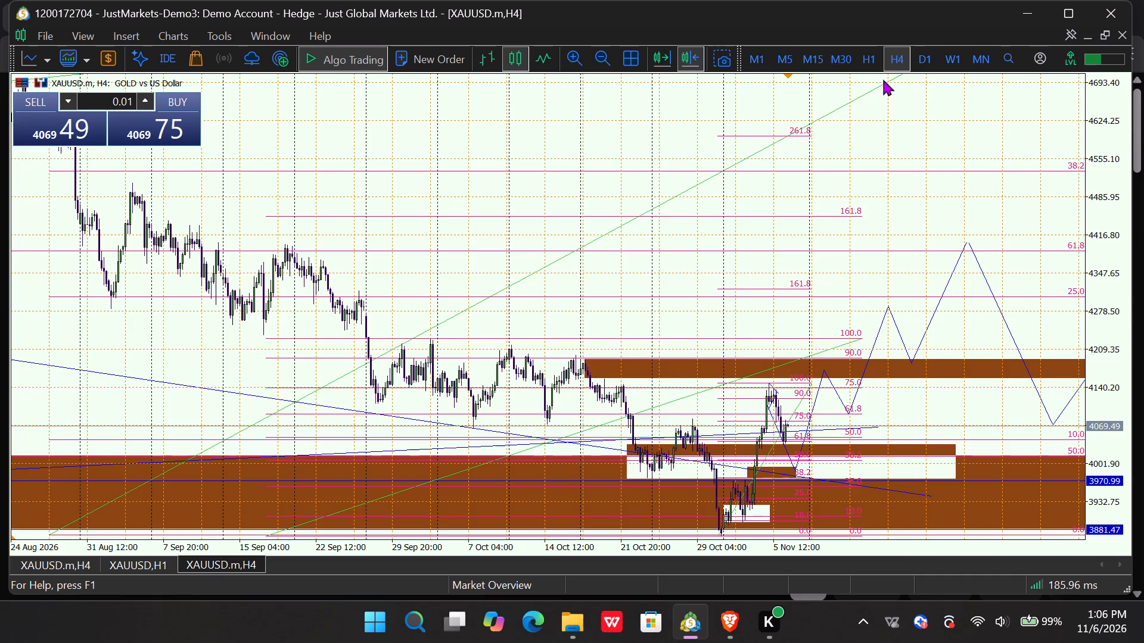
Switch the chart to the H1 timeframe and bring the latest November candles into view.
left_click(877, 64)
left_click_drag(882, 266, 0, 235)
left_click_drag(948, 302, 0, 230)
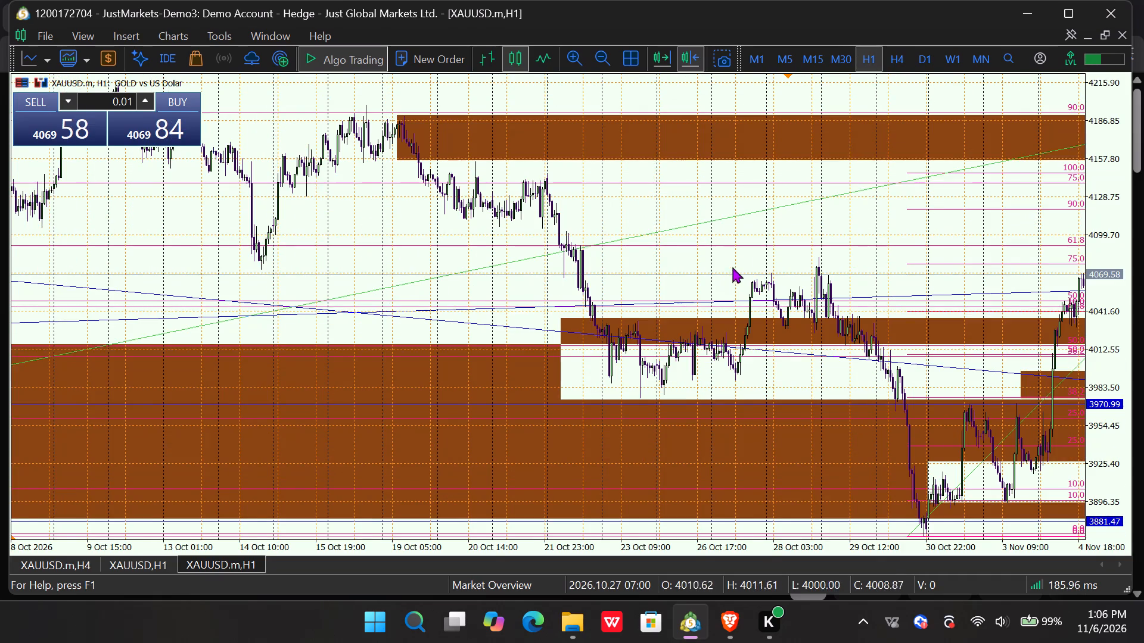
left_click_drag(752, 245, 123, 220)
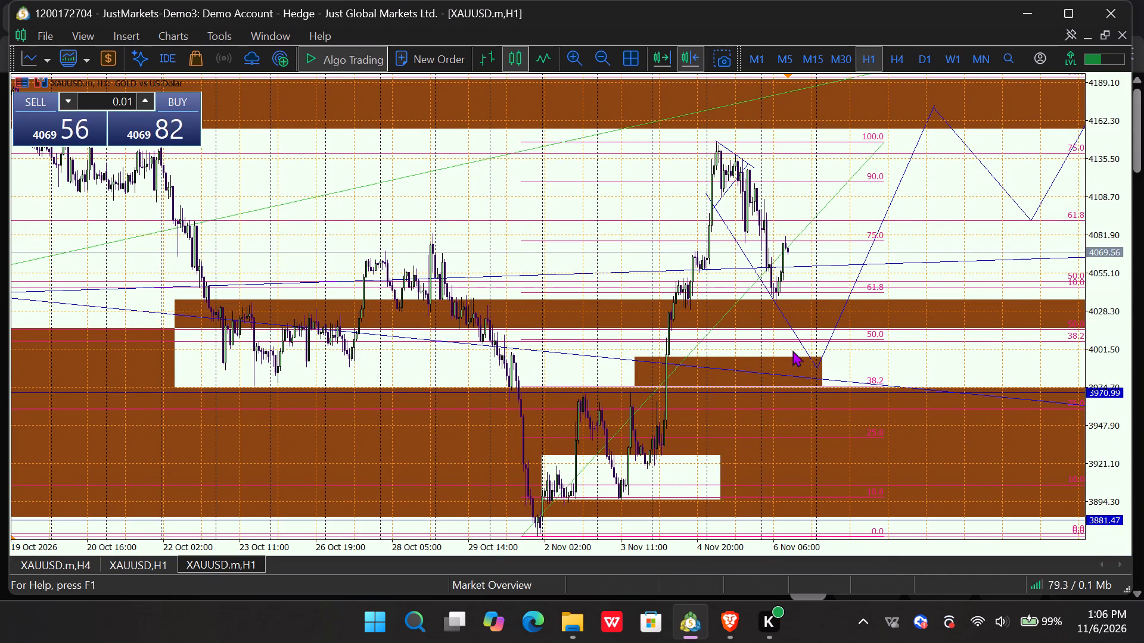
Delete the three connected projection legs running from the 4 November swing down, up and down again past the latest H1 candles.
left_click(801, 345)
left_click(890, 211)
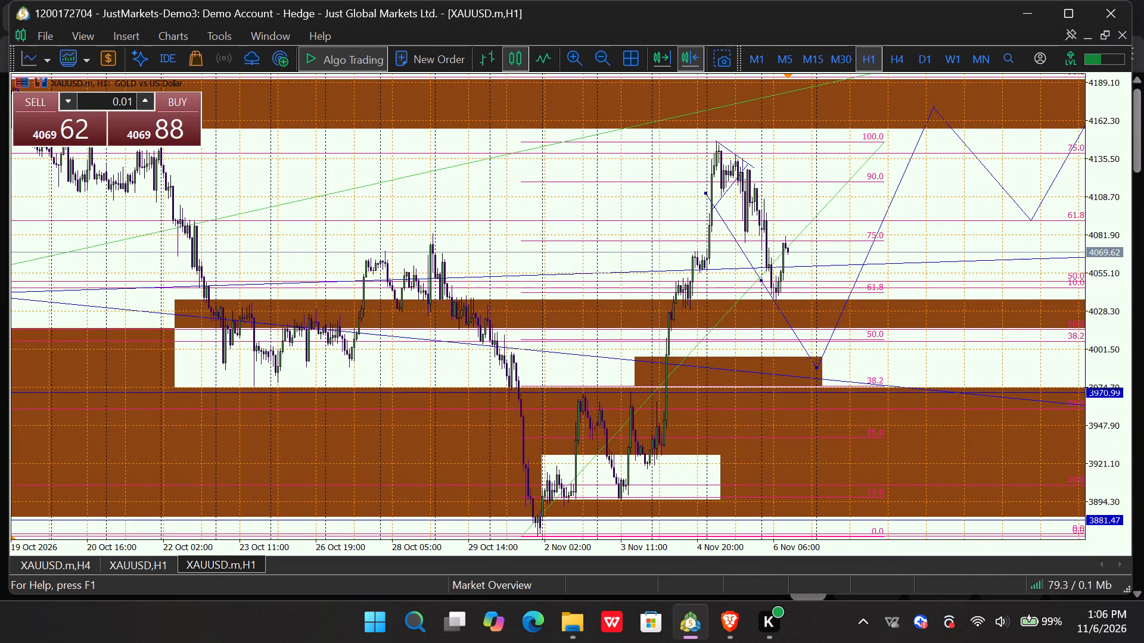
left_click(1006, 192)
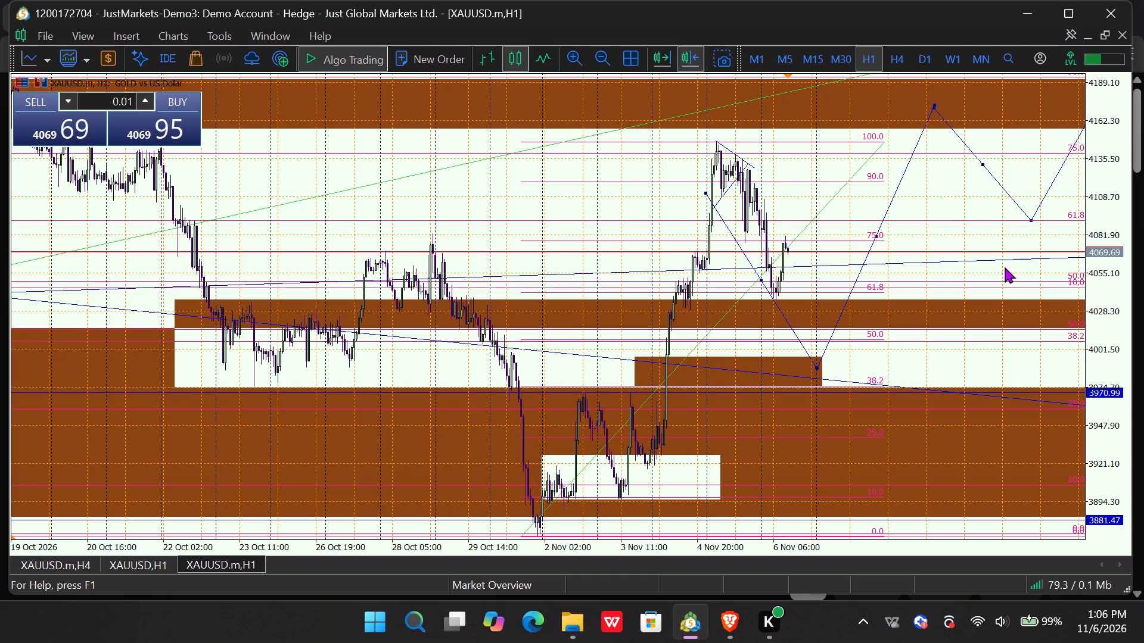
key("Delete")
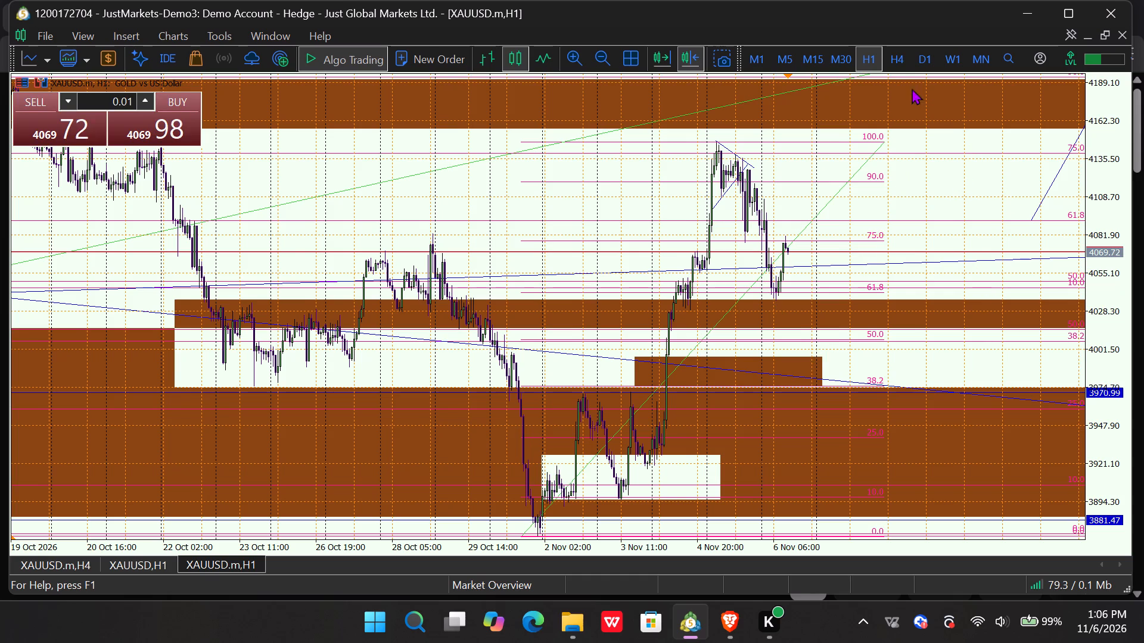
Switch to the H4 timeframe and delete the remaining zigzag projection legs drawn in the empty area after the latest candles.
left_click(889, 51)
left_click(712, 168)
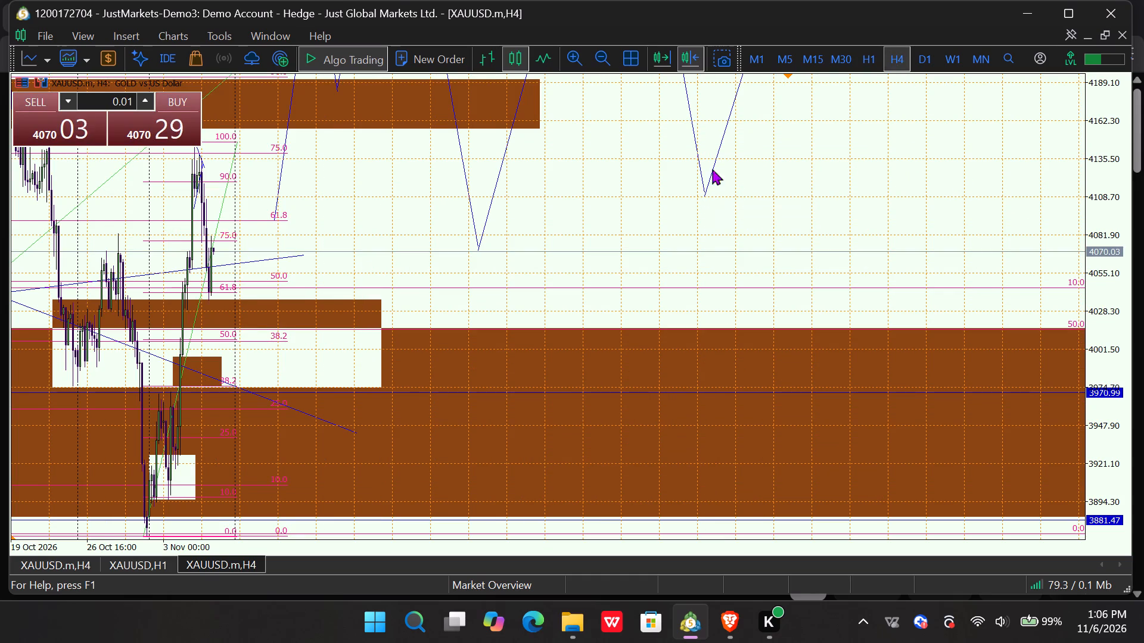
left_click(702, 174)
left_click(489, 205)
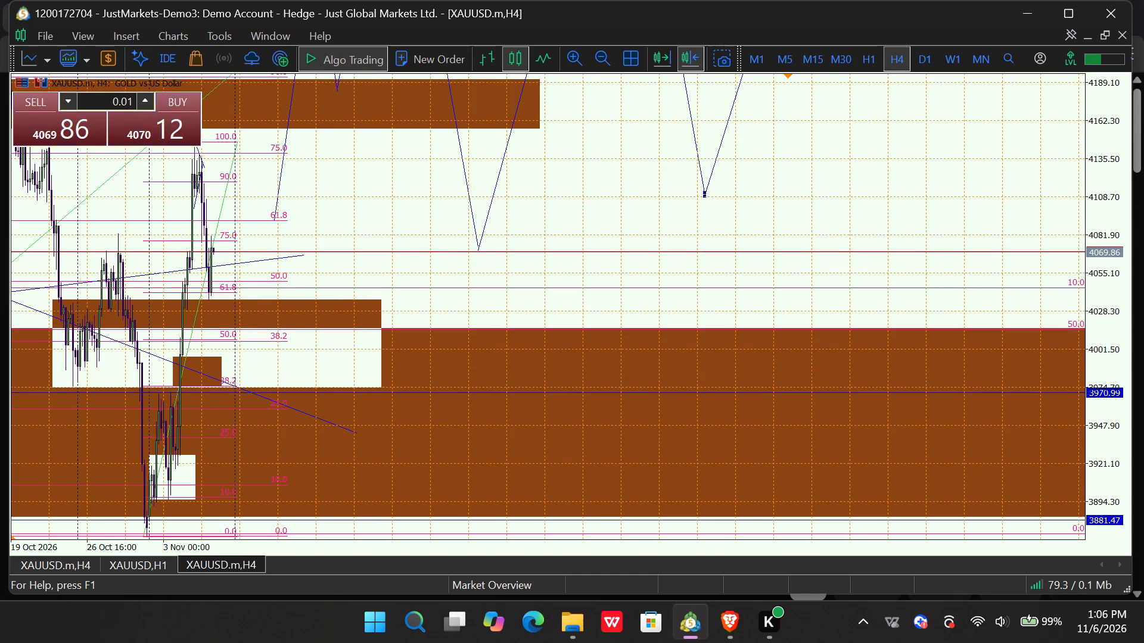
left_click(470, 202)
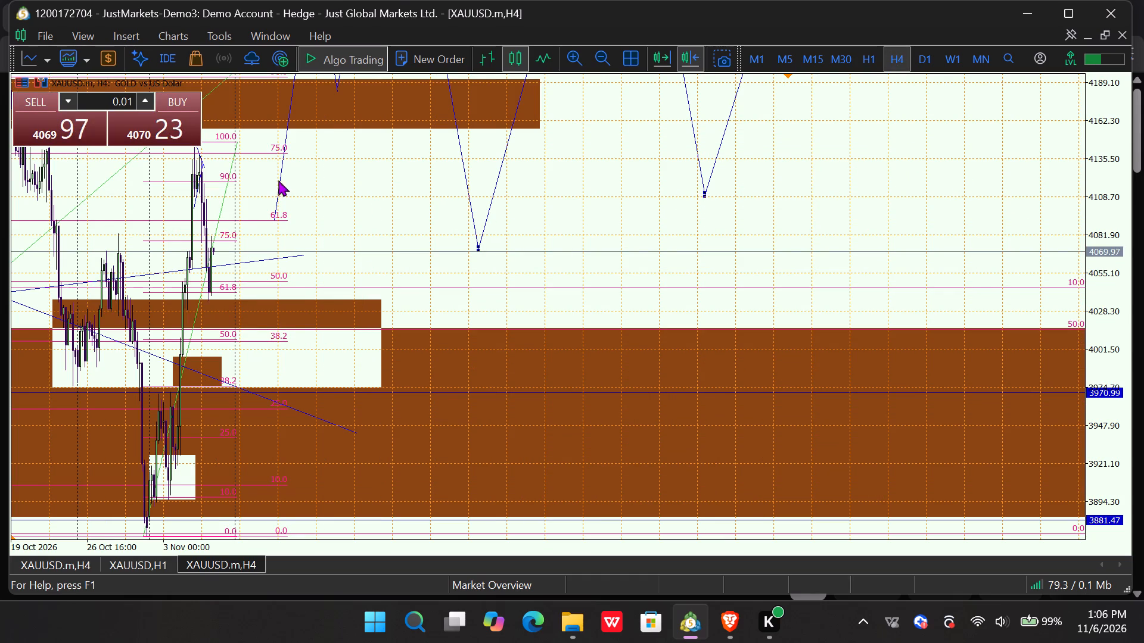
left_click(278, 180)
left_click(334, 77)
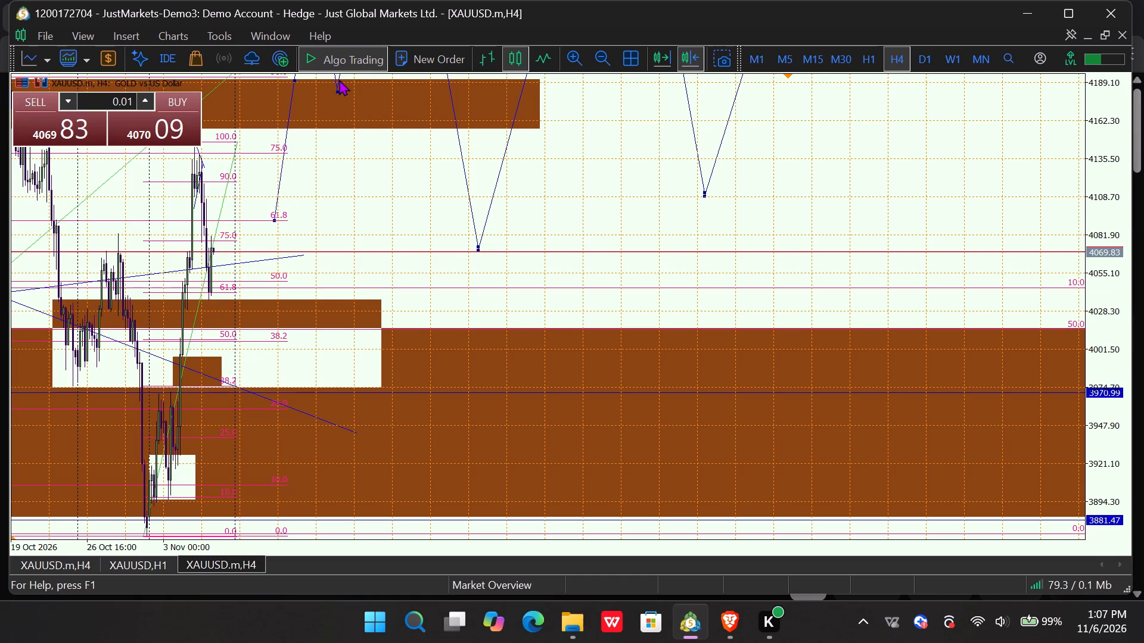
left_click(340, 77)
left_click(334, 77)
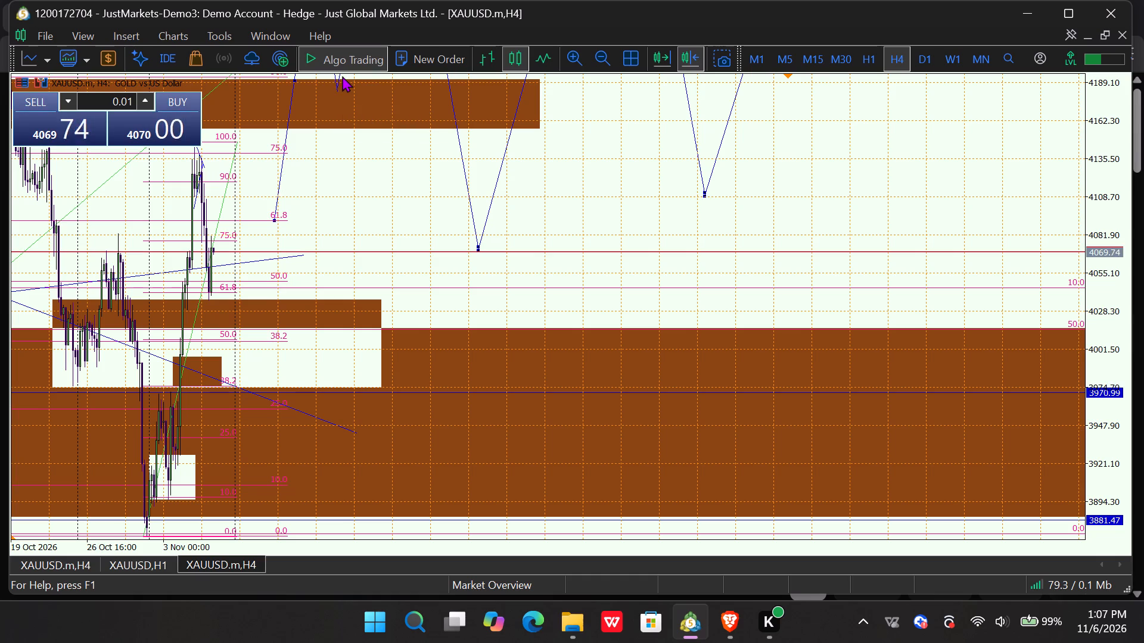
left_click(340, 76)
left_click(335, 77)
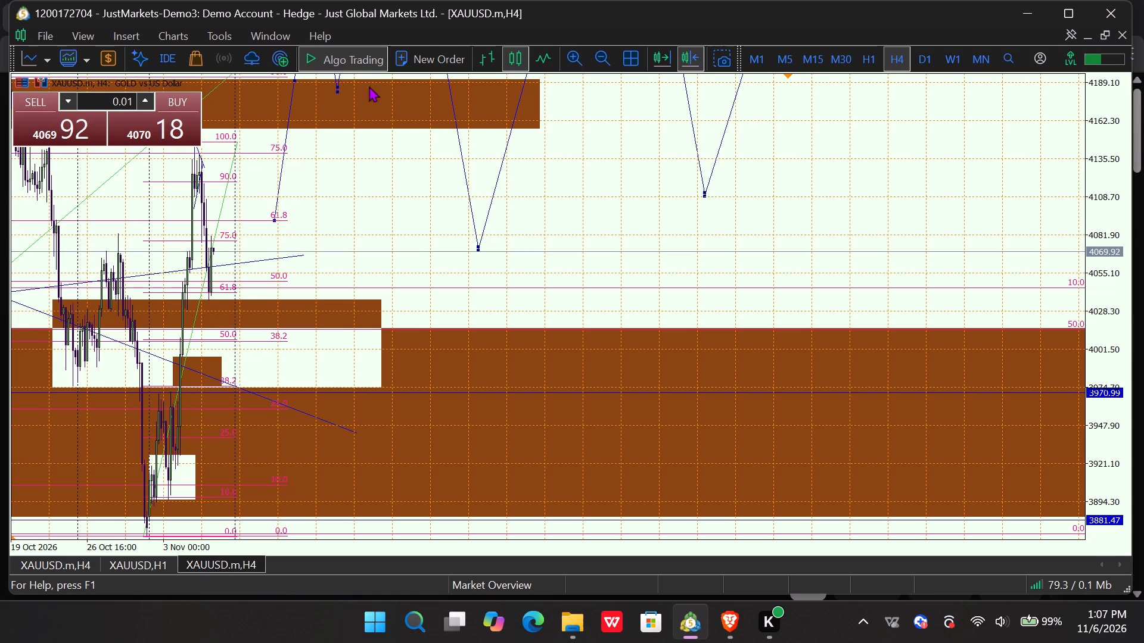
key("Delete")
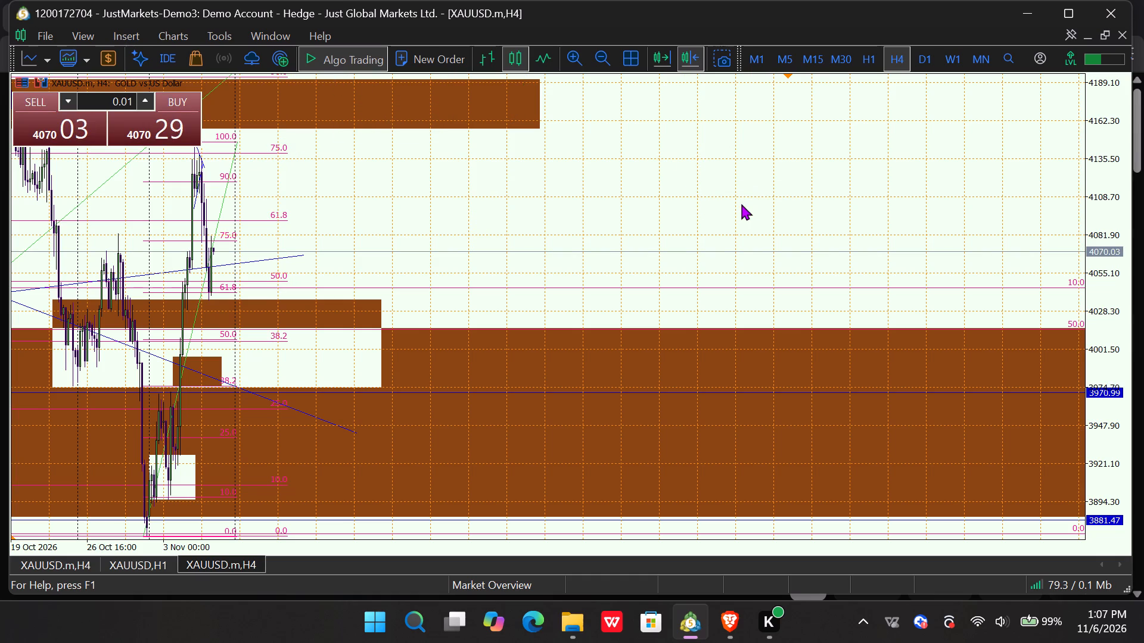
Delete the four leftover zigzag projection legs far ahead of price, between about 4290 and 4830.
scroll(741, 204, "up", 4, "ctrl")
scroll(741, 204, "down", 1, "ctrl")
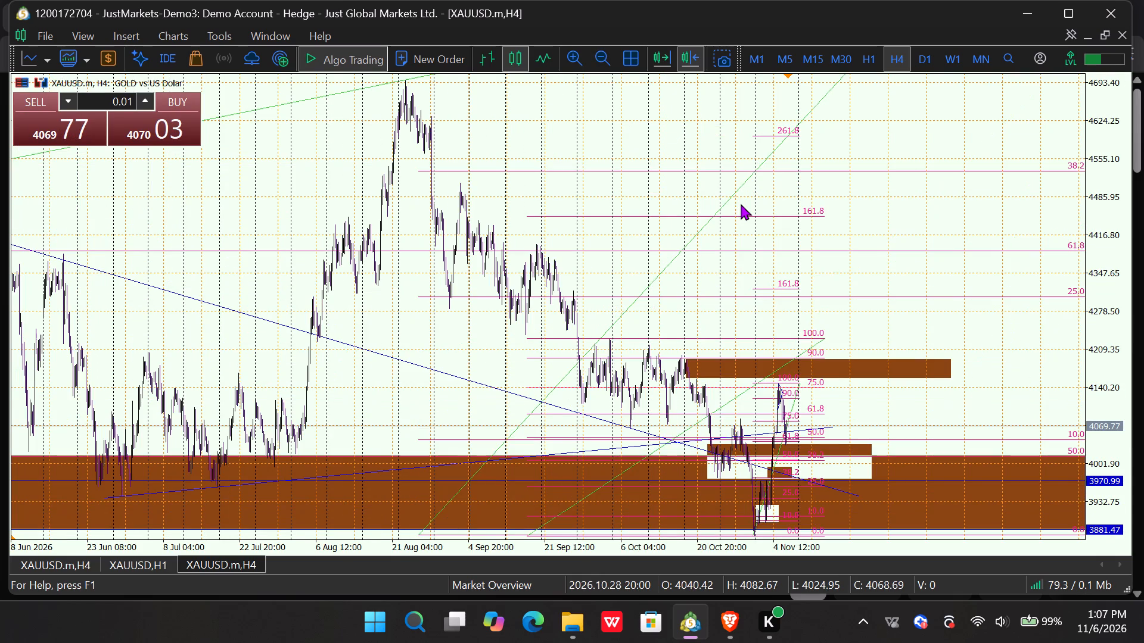
scroll(741, 204, "up", 1, "ctrl")
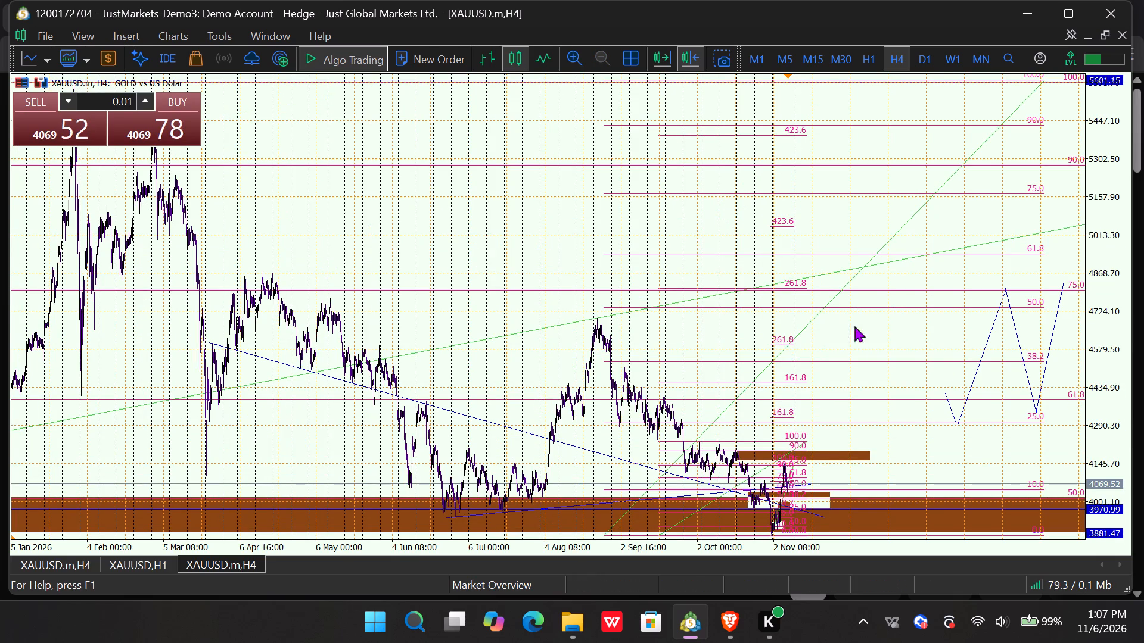
left_click(950, 404)
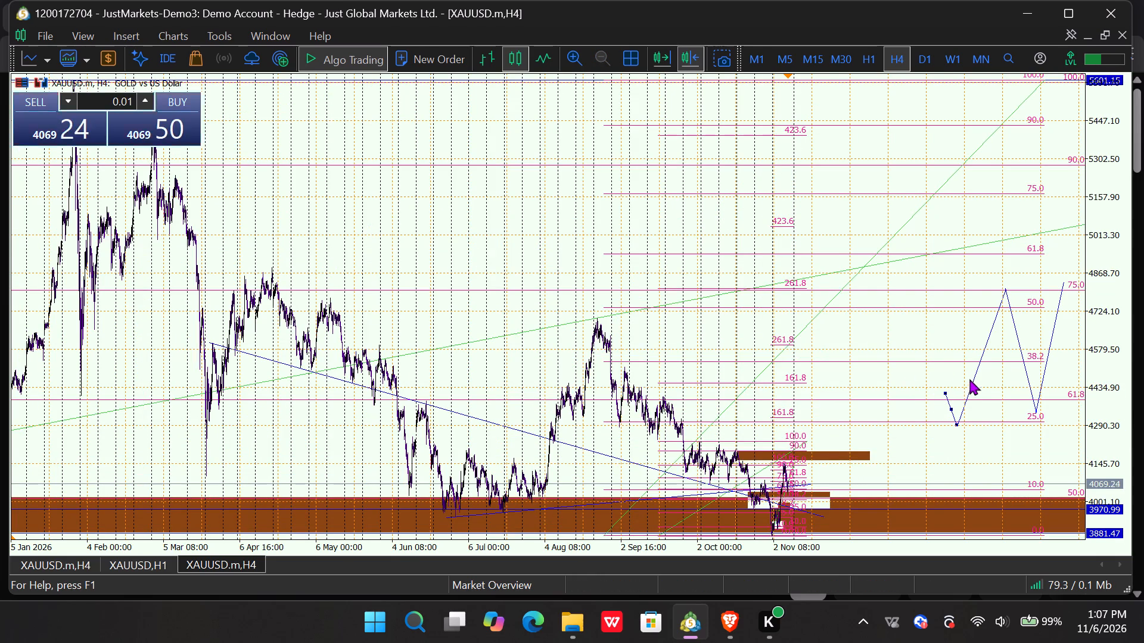
left_click(975, 376)
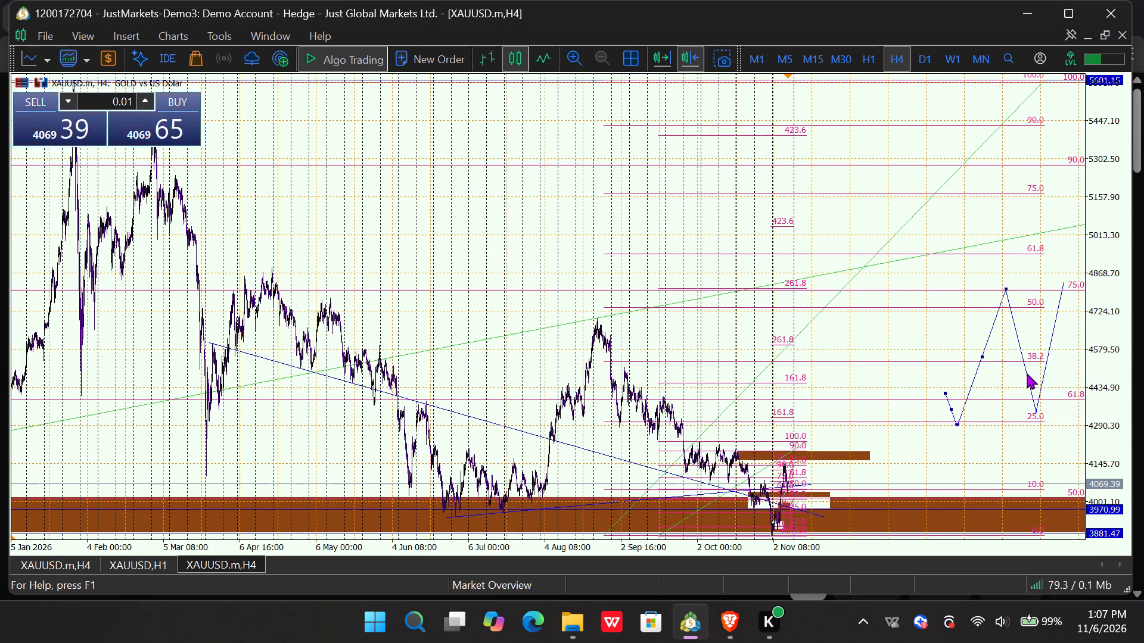
left_click(1027, 373)
left_click(1027, 374)
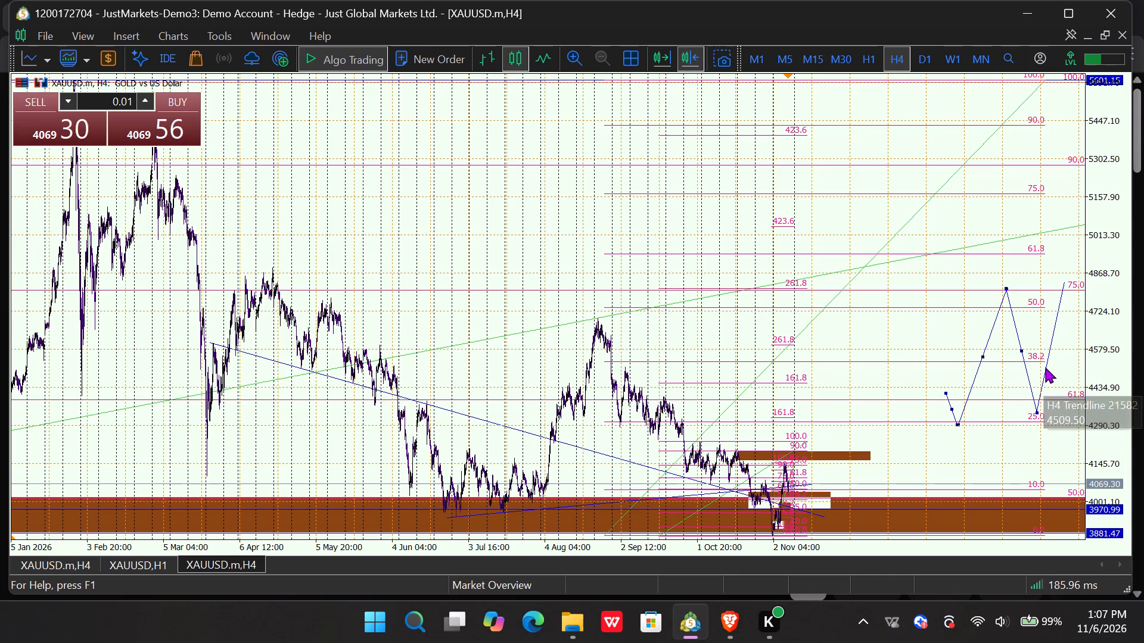
left_click(1045, 367)
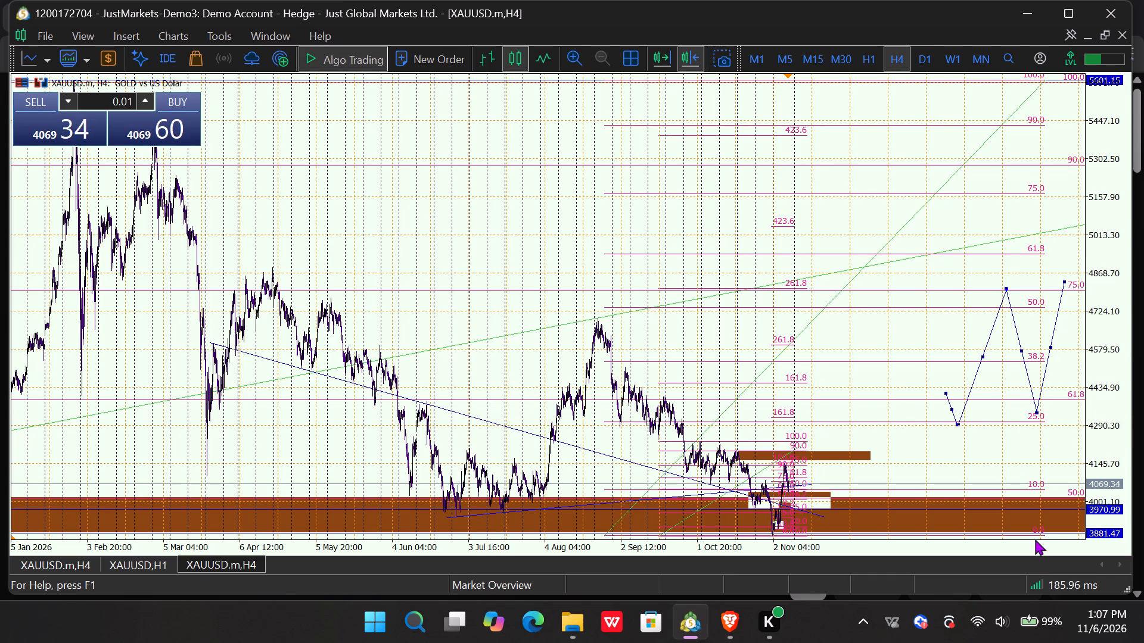
key("Delete")
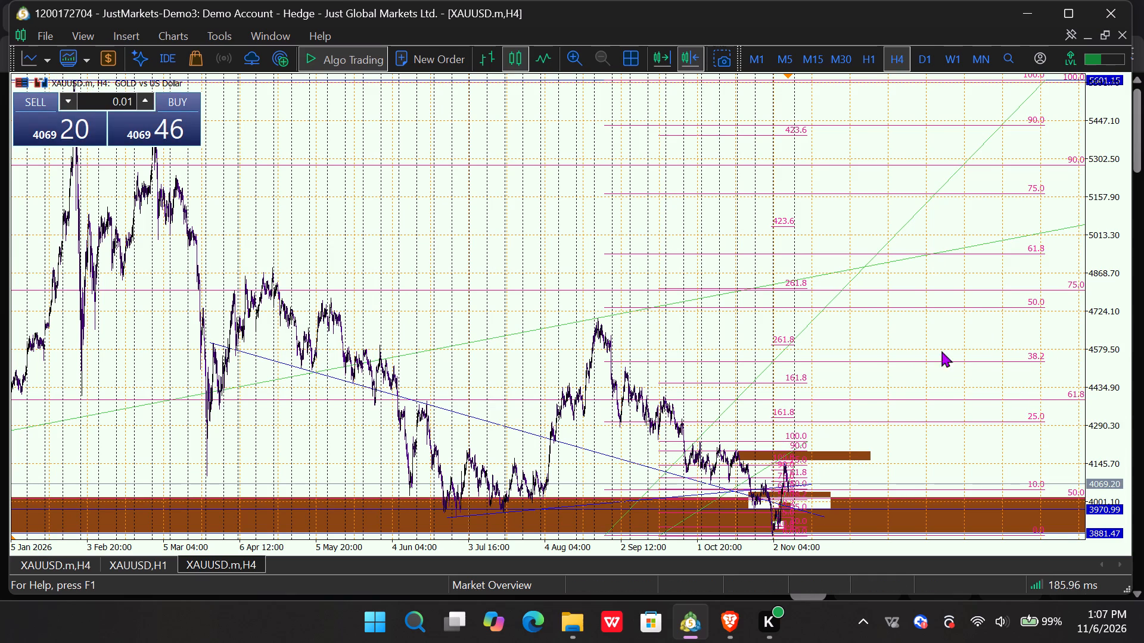
Examine the late October to early November candles and levels up close on H4, with a brief comparison on H1.
left_click_drag(941, 351, 879, 377)
scroll(900, 369, "up", 1, "ctrl")
scroll(900, 369, "down", 5, "ctrl")
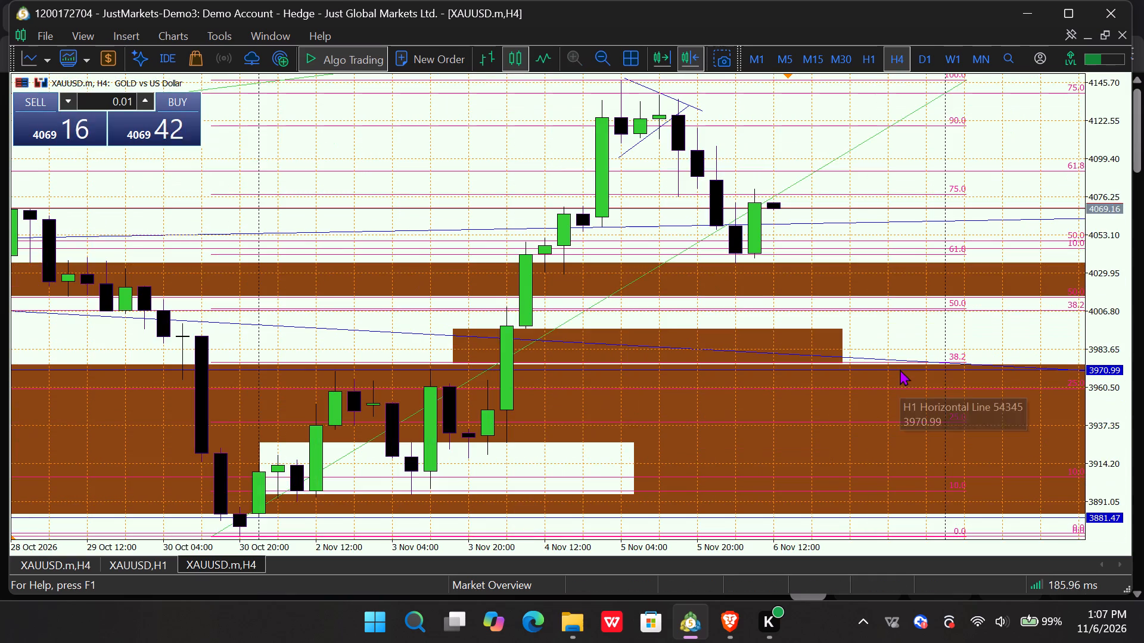
scroll(900, 369, "up", 2, "ctrl")
scroll(900, 369, "down", 2, "ctrl")
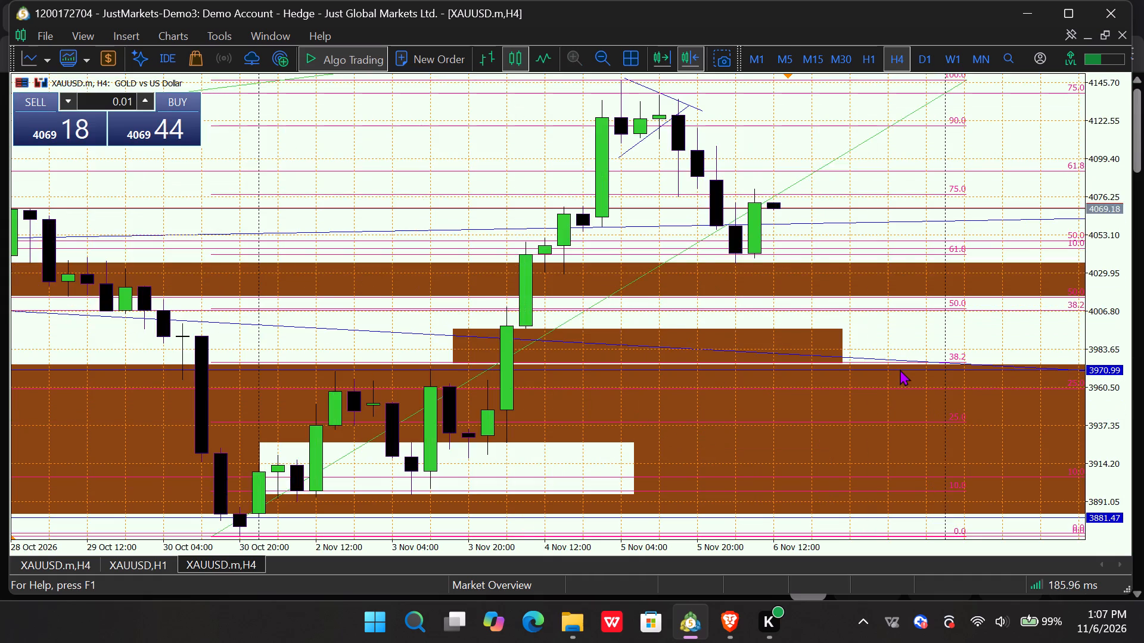
scroll(900, 369, "up", 1, "ctrl")
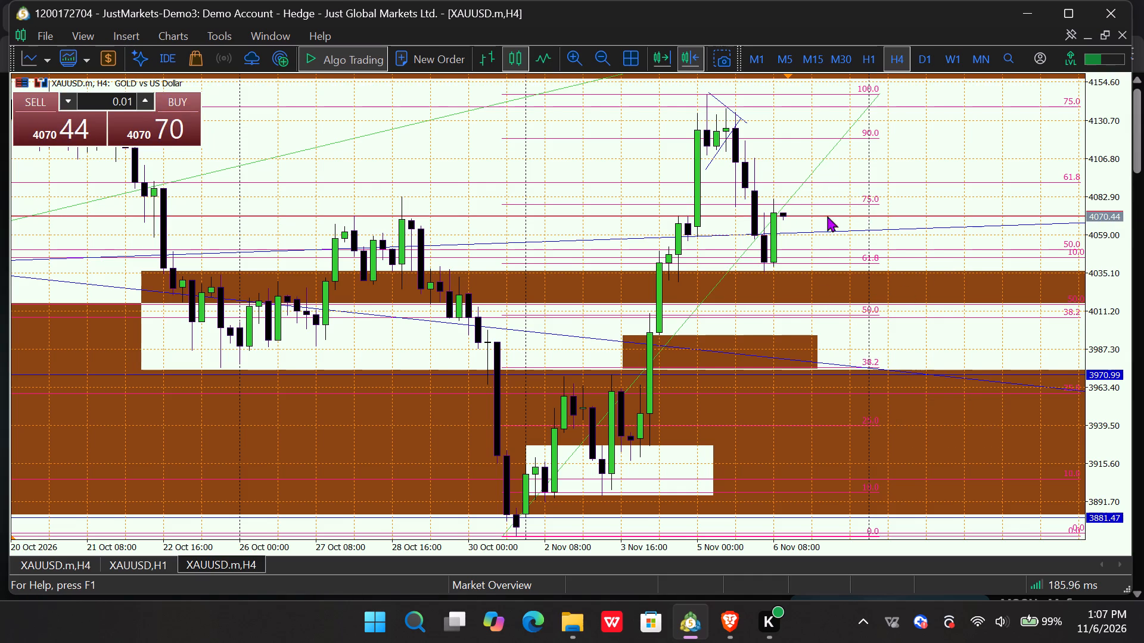
left_click_drag(632, 179, 630, 192)
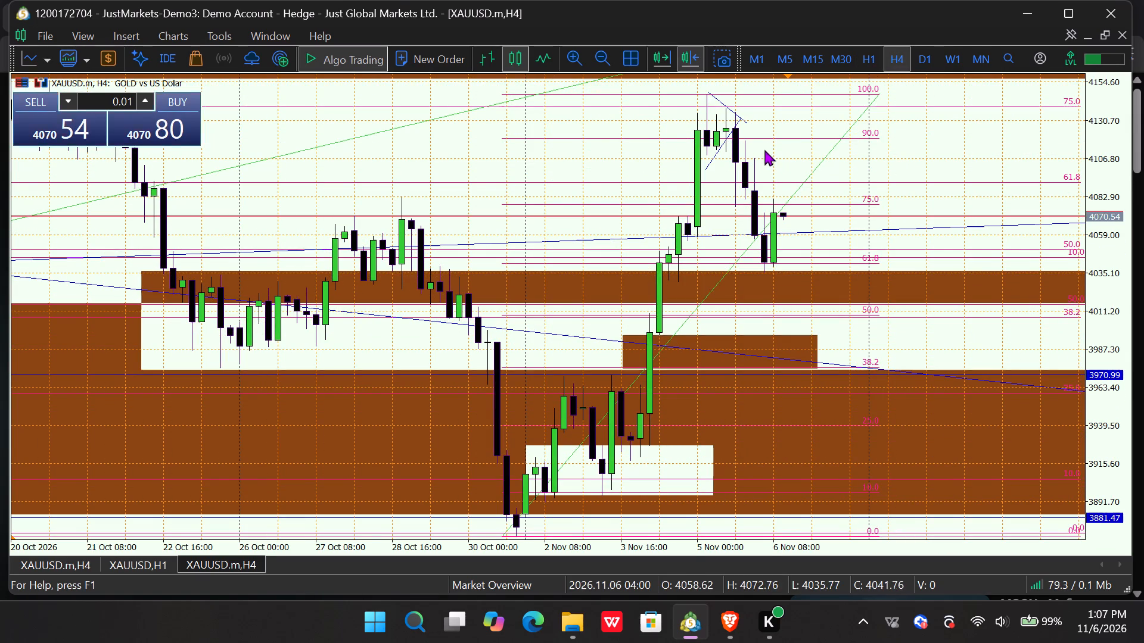
left_click(865, 58)
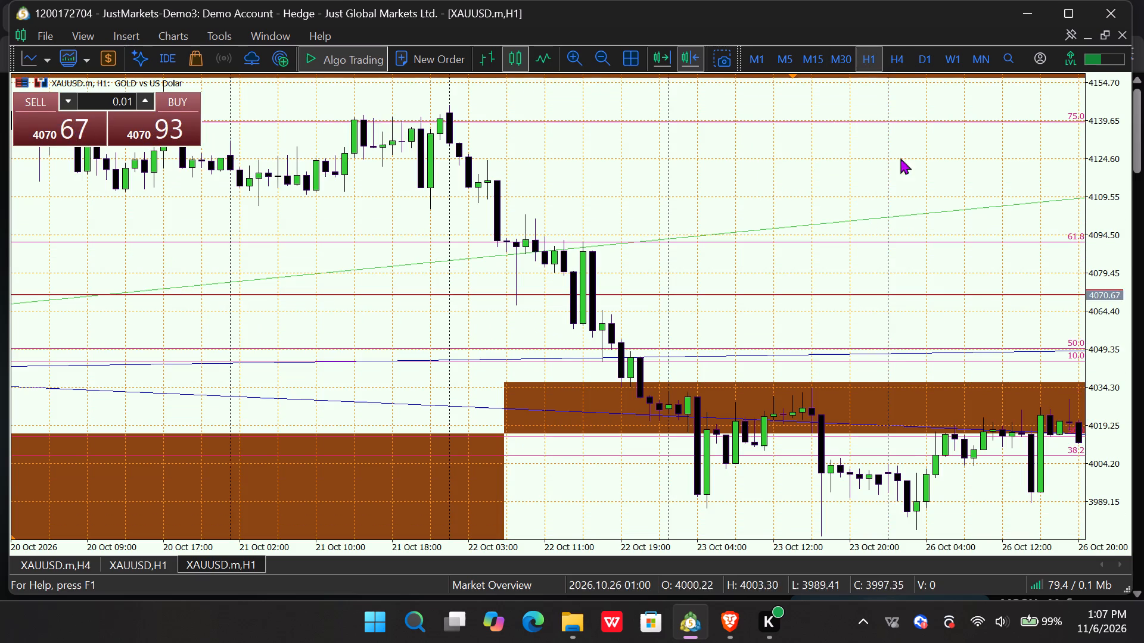
left_click_drag(891, 159, 297, 193)
left_click(901, 66)
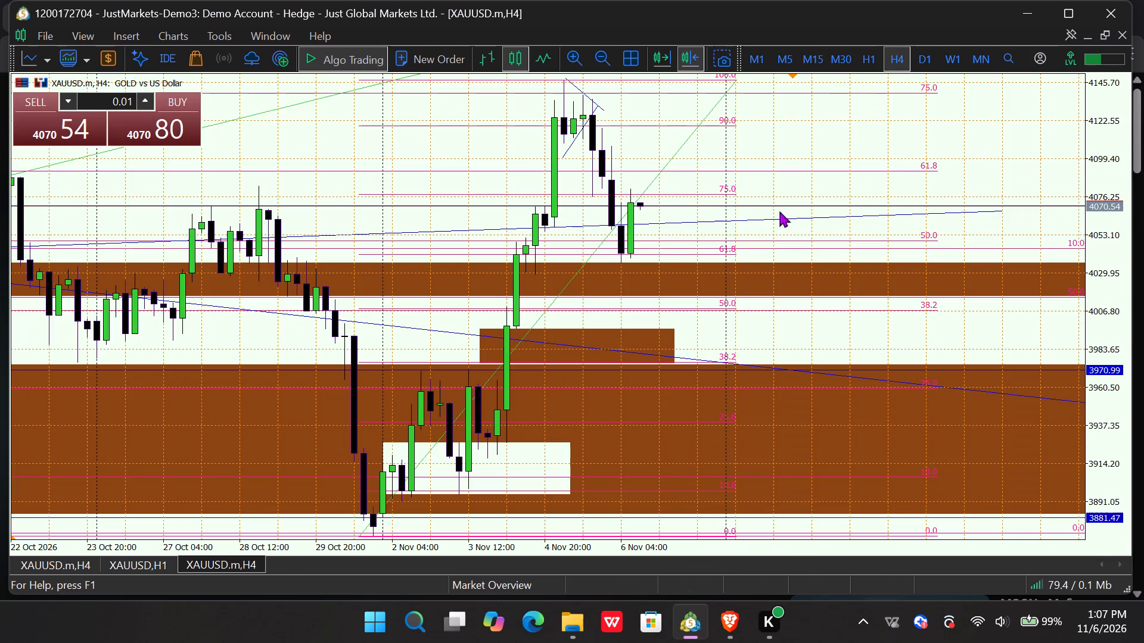
Draw a rectangle zone over the falling H4 candles from 5 November 12:00 to 6 November 04:00, between about 4080 and 4118.
left_click(121, 29)
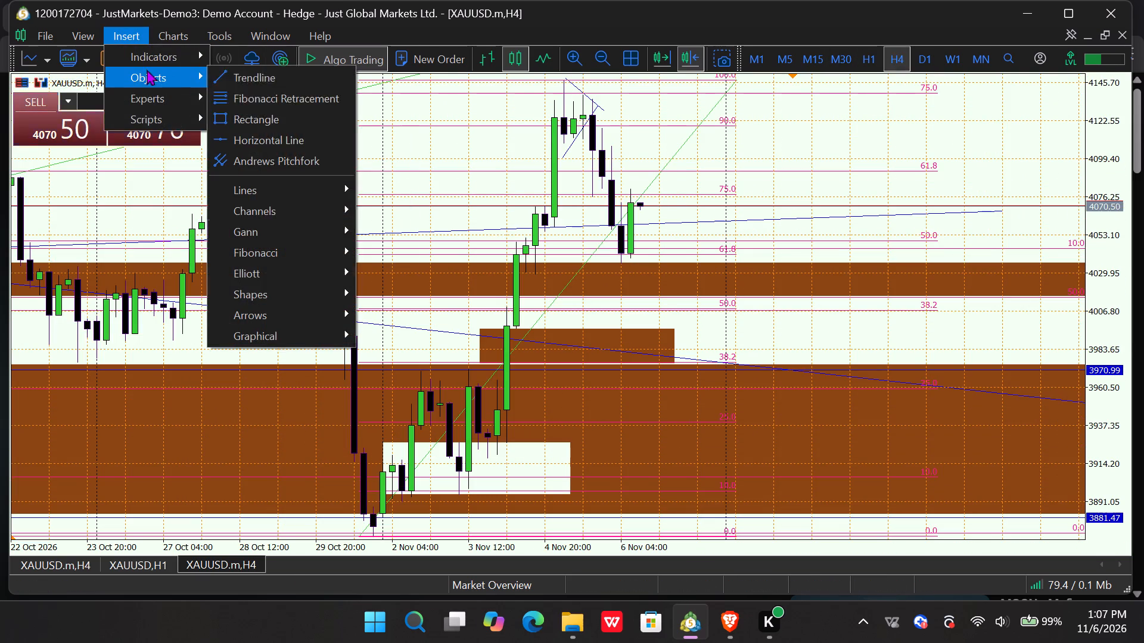
left_click(234, 121)
left_click_drag(624, 129, 623, 128)
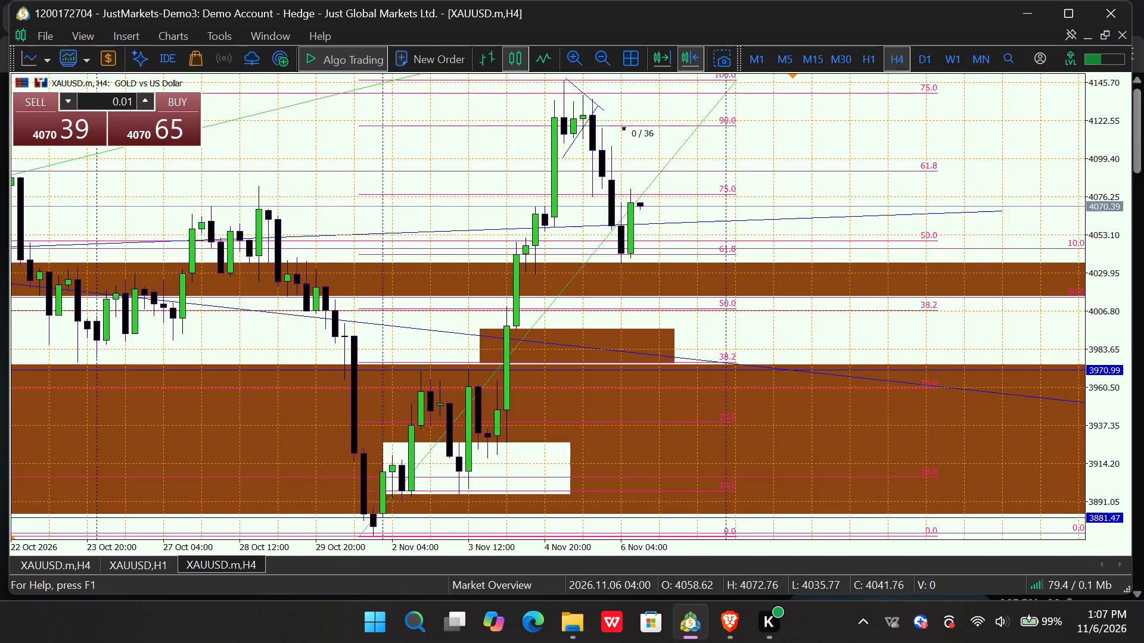
left_click_drag(623, 128, 585, 189)
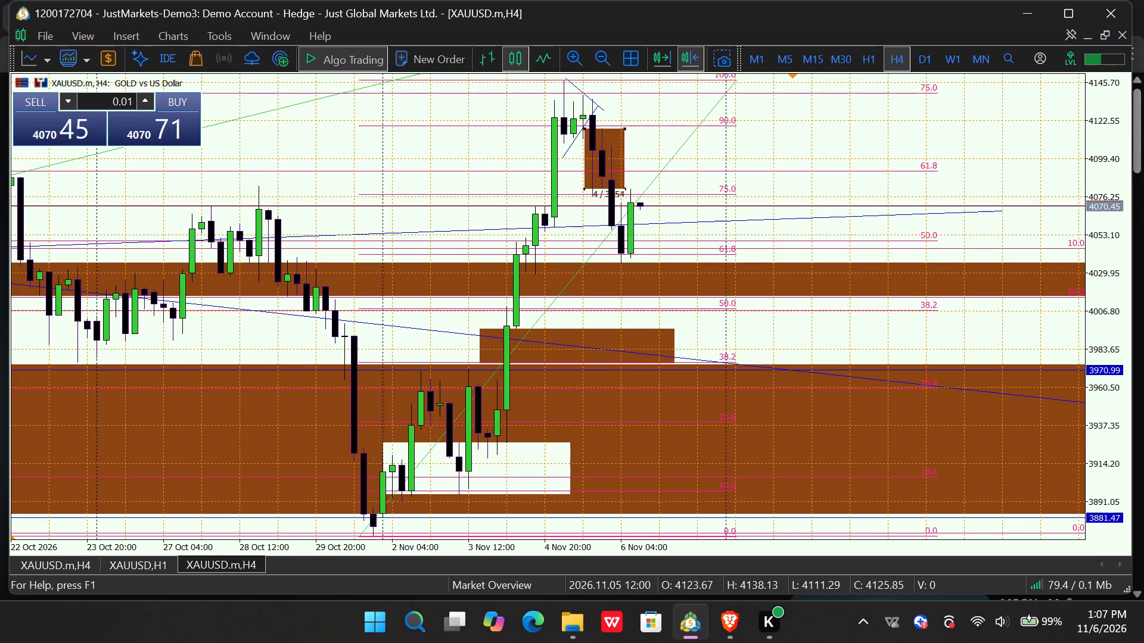
left_click_drag(585, 189, 586, 189)
left_click(660, 442)
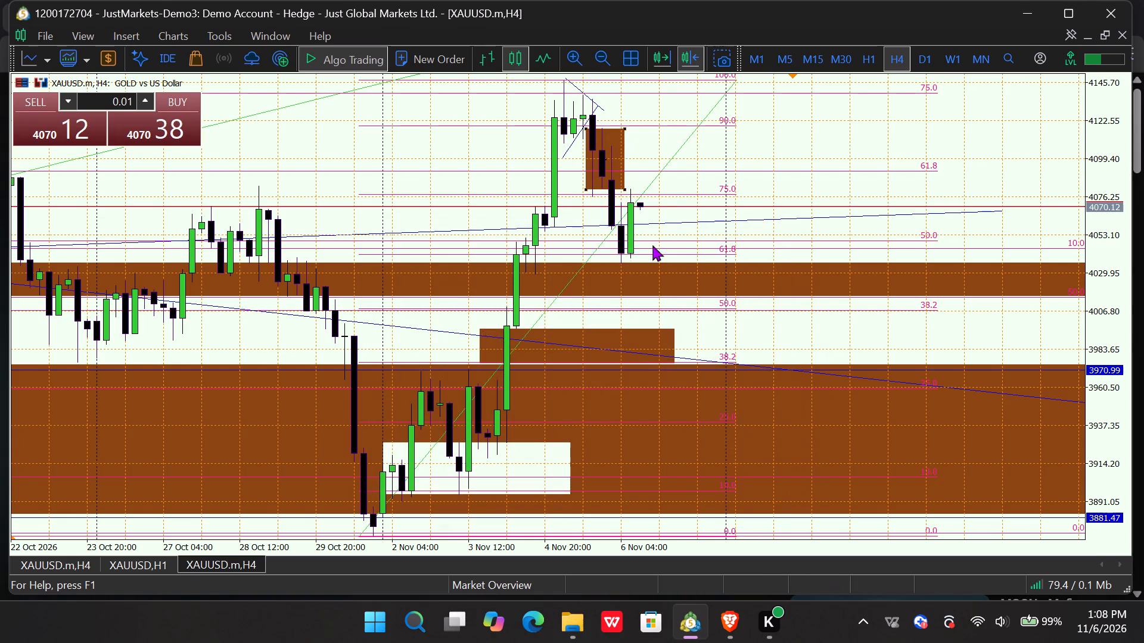
Extend the new rectangle zone forward well past the latest candle, keeping its top at about 4118, and deselect it.
left_click_drag(624, 127, 717, 132)
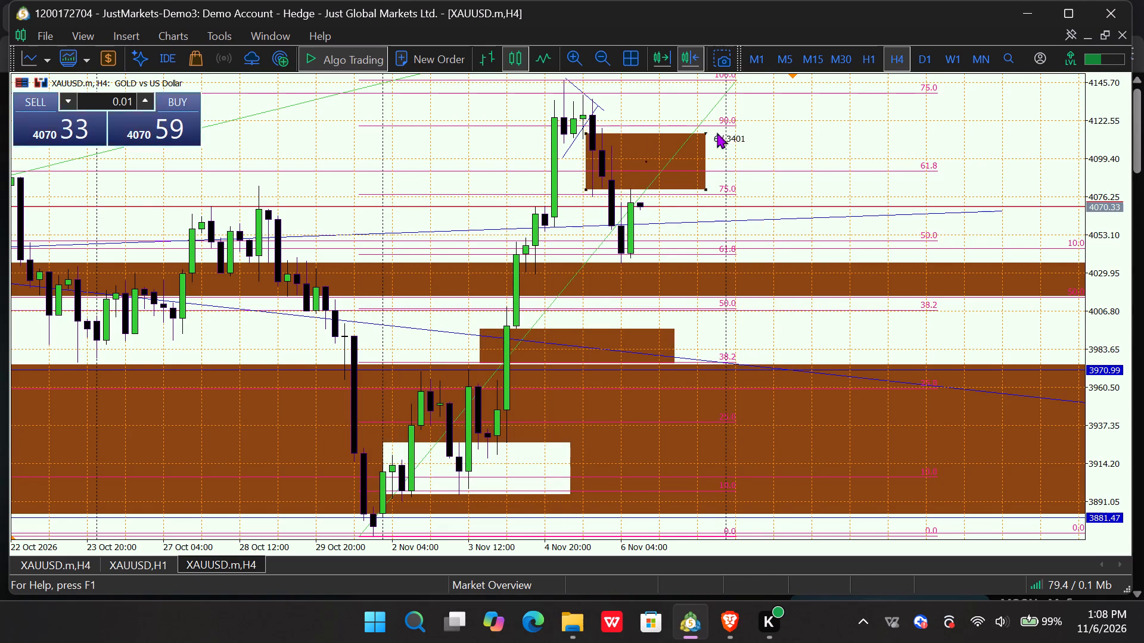
left_click_drag(717, 132, 916, 127)
left_click(770, 159)
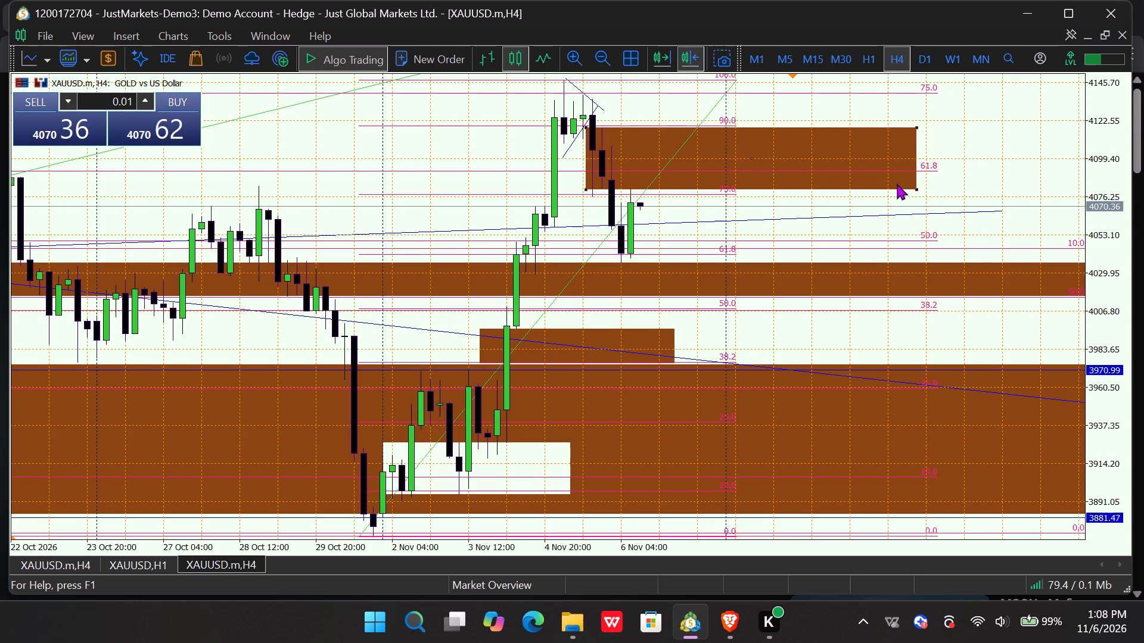
left_click(915, 189)
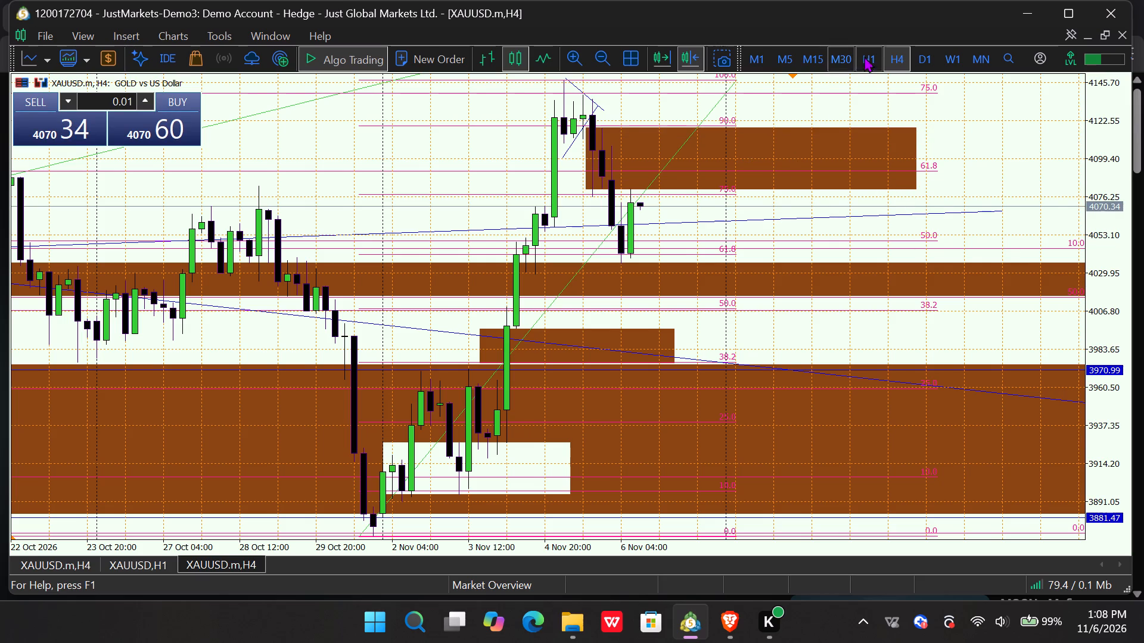
Switch to H1 and review the new supply zone and the surrounding levels against the latest November candles.
left_click(870, 57)
left_click_drag(865, 185, 0, 231)
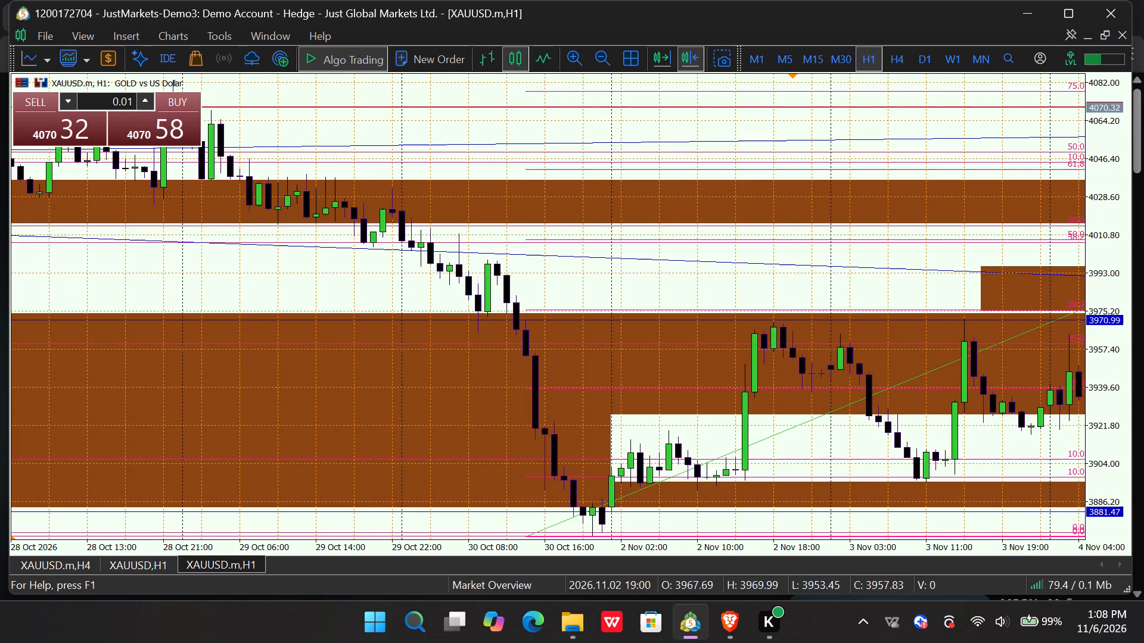
left_click_drag(778, 239, 9, 307)
left_click_drag(641, 238, 8, 243)
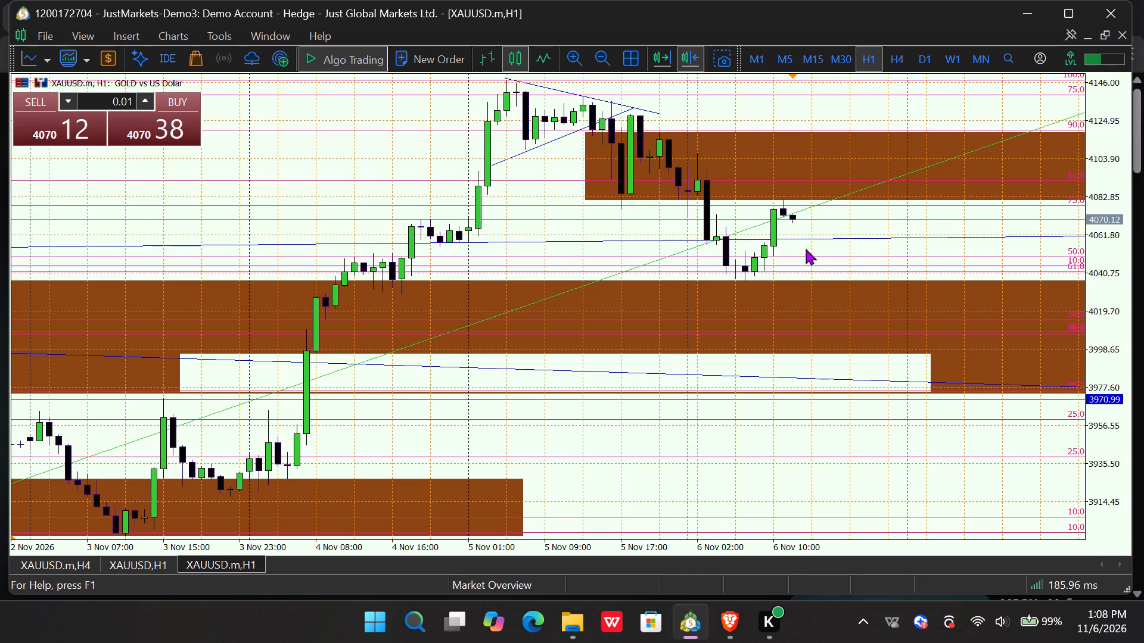
left_click_drag(800, 247, 810, 280)
left_click_drag(713, 227, 502, 208)
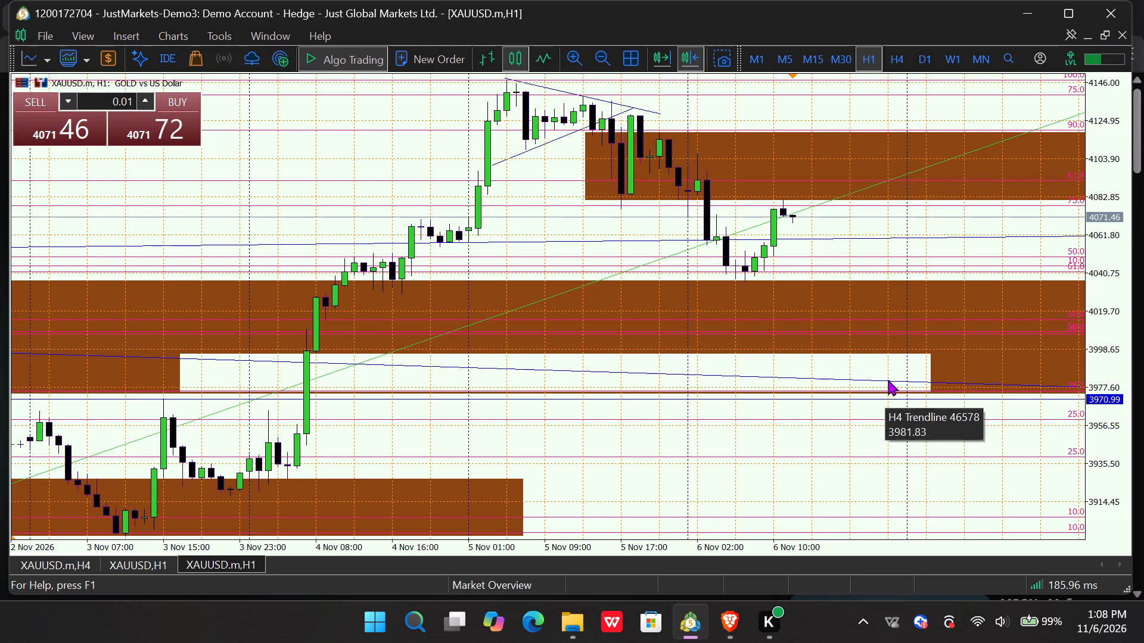
left_click_drag(630, 212, 484, 240)
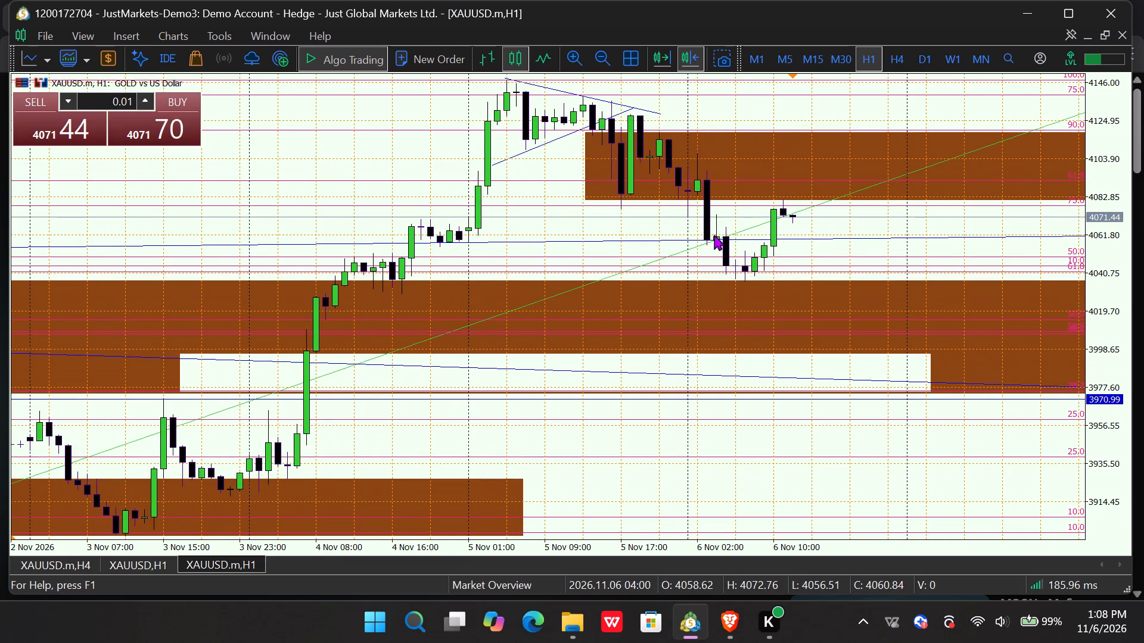
scroll(708, 240, "up", 7, "ctrl")
scroll(708, 240, "down", 3, "ctrl")
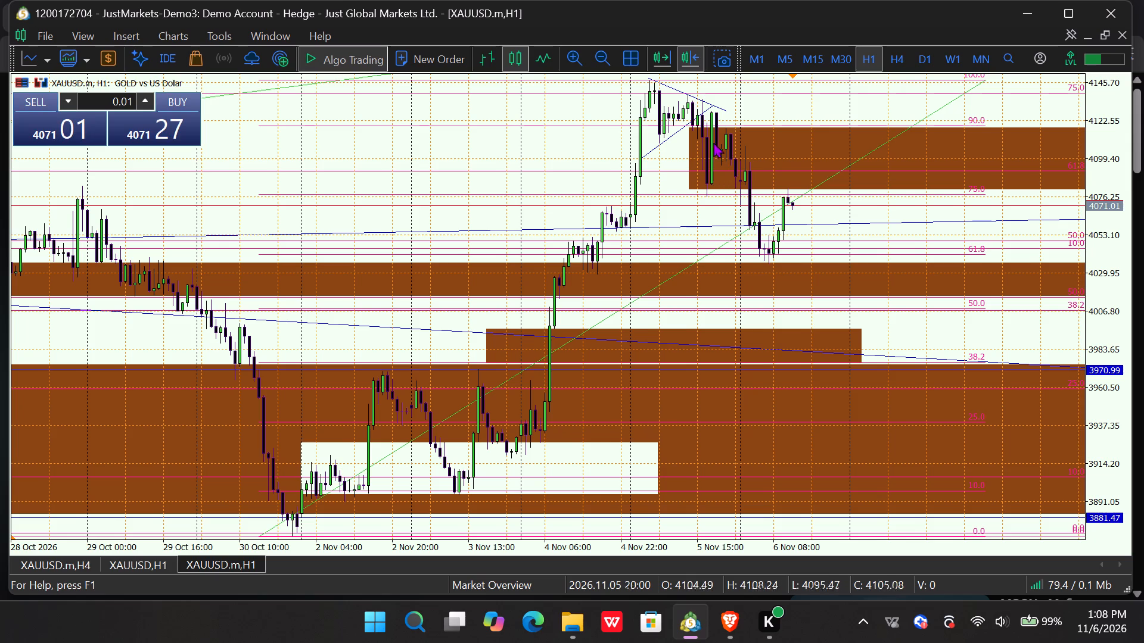
Tighten the 5 November supply zone to between about 4082 and 4107, moving its start slightly later, and deselect it.
left_click(692, 130)
left_click_drag(686, 123, 688, 123)
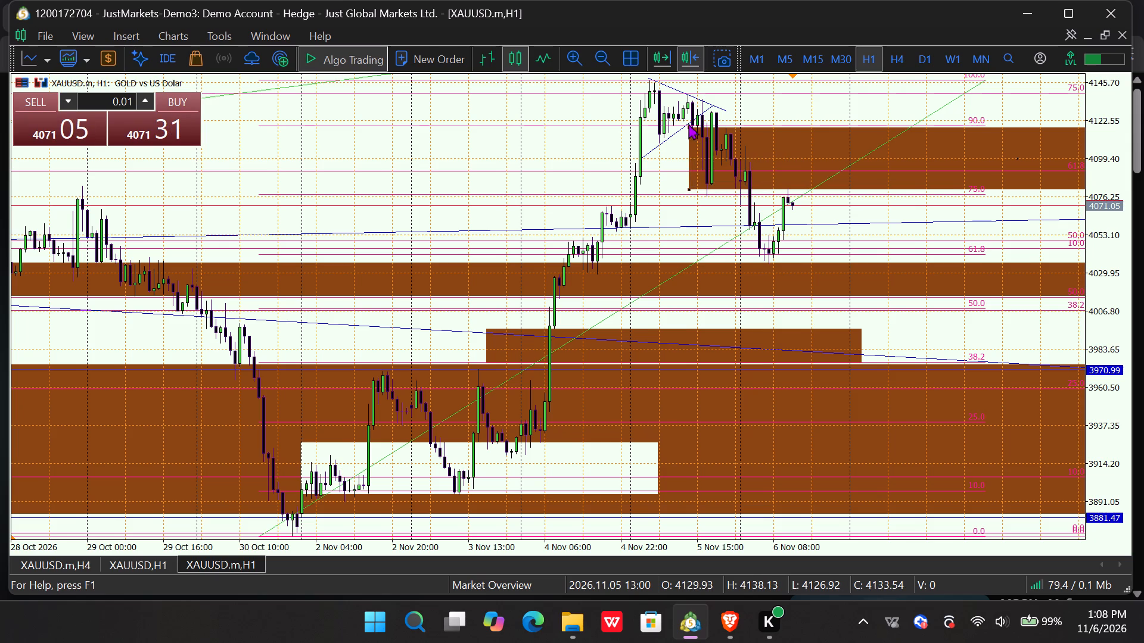
left_click_drag(688, 123, 692, 146)
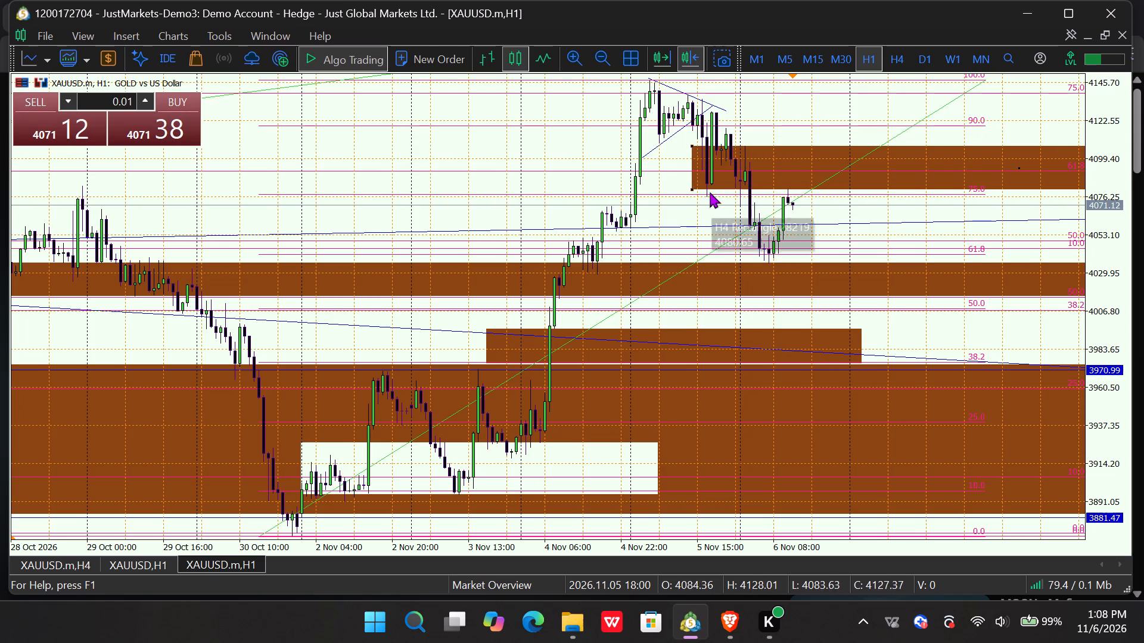
left_click(692, 187)
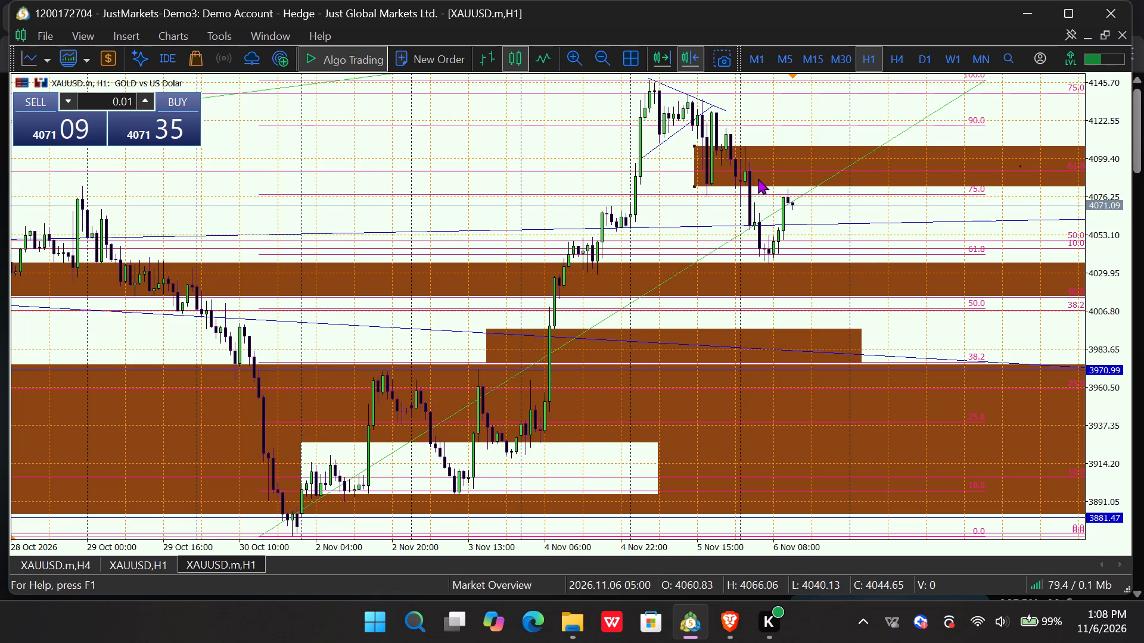
left_click(1020, 164)
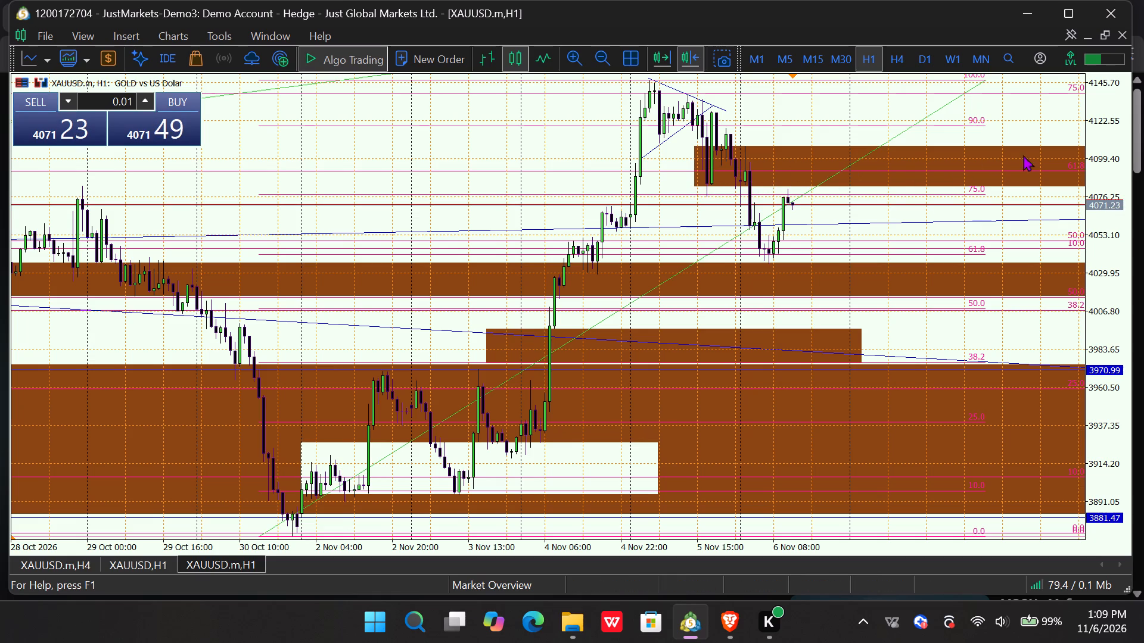
On H4, extend the small rectangle zone between about 3975 and 3996 forward well past the latest candle, keeping its top level, and deselect it.
left_click(1099, 157)
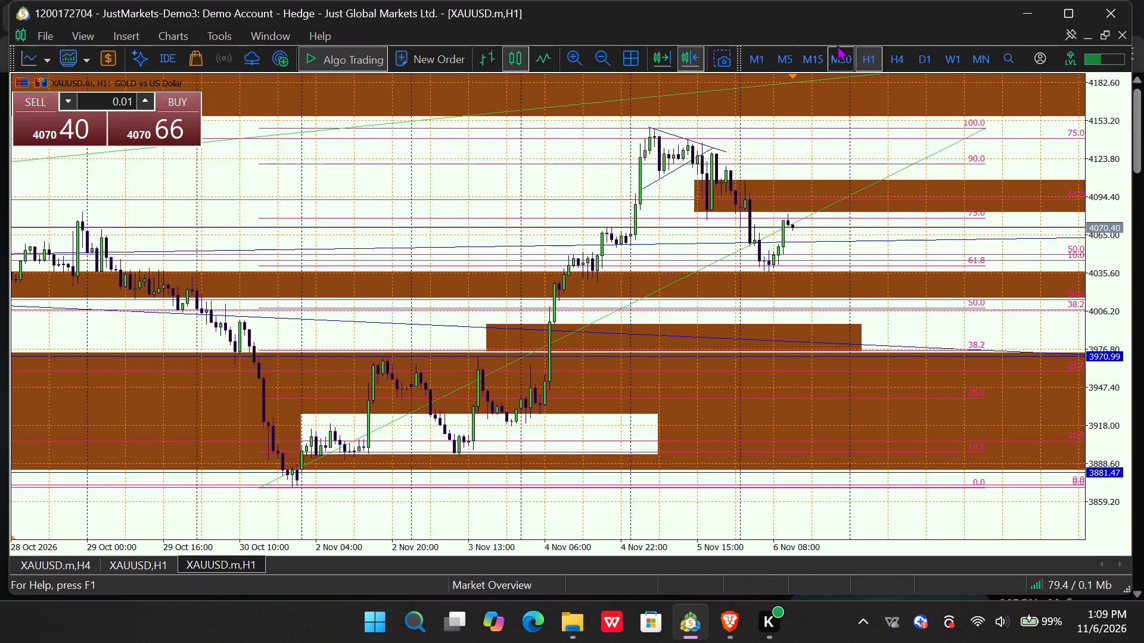
left_click(899, 61)
left_click_drag(542, 295, 909, 240)
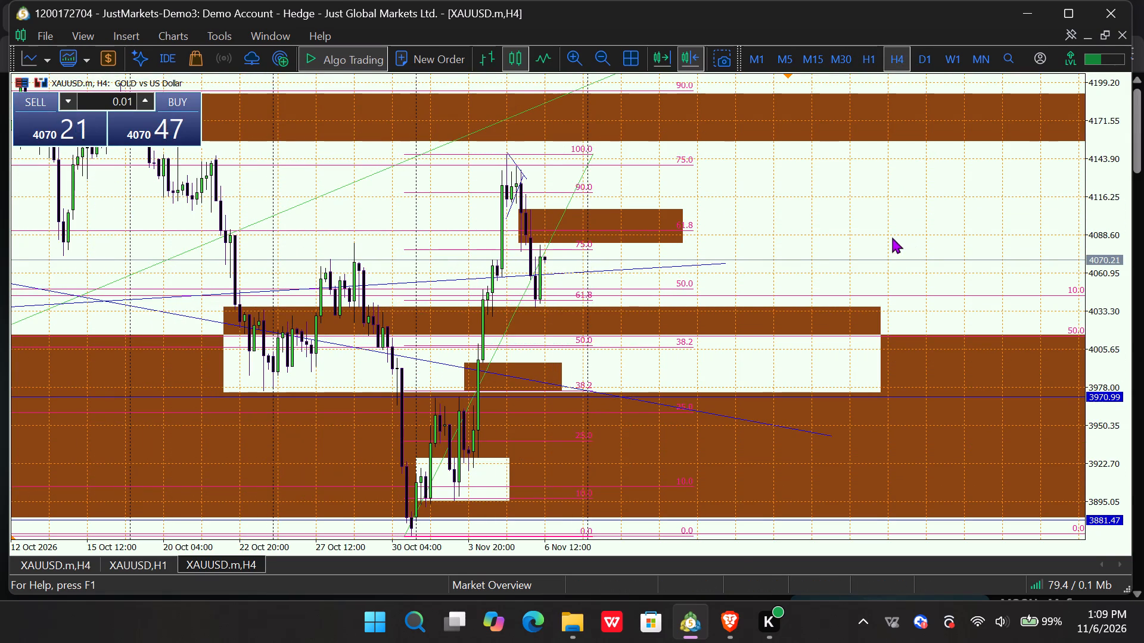
left_click_drag(738, 235, 826, 235)
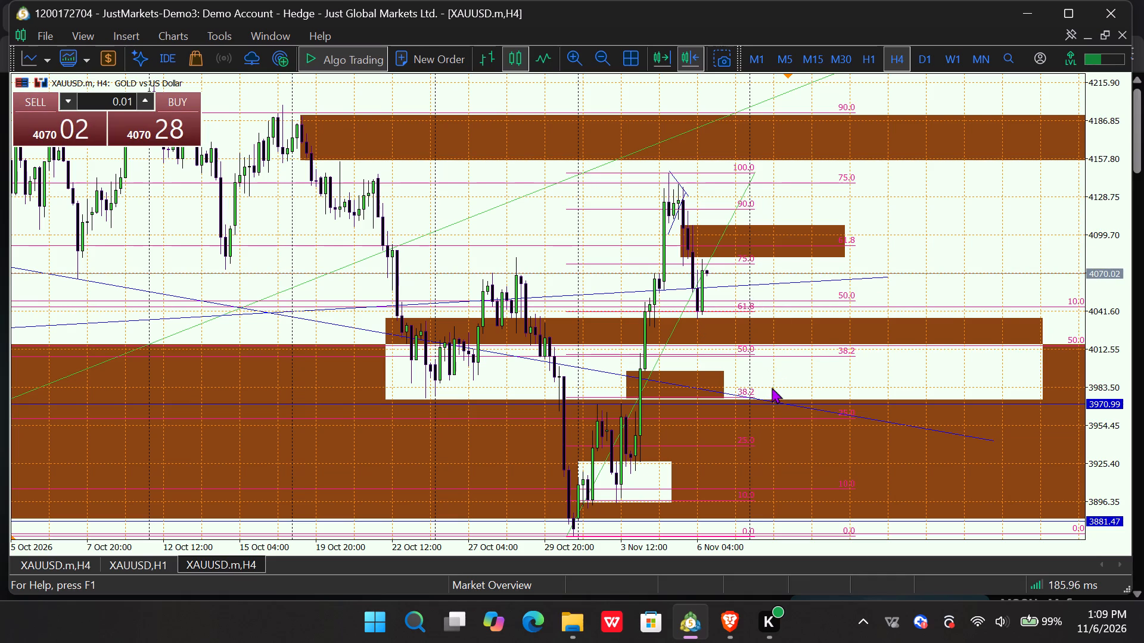
left_click(722, 383)
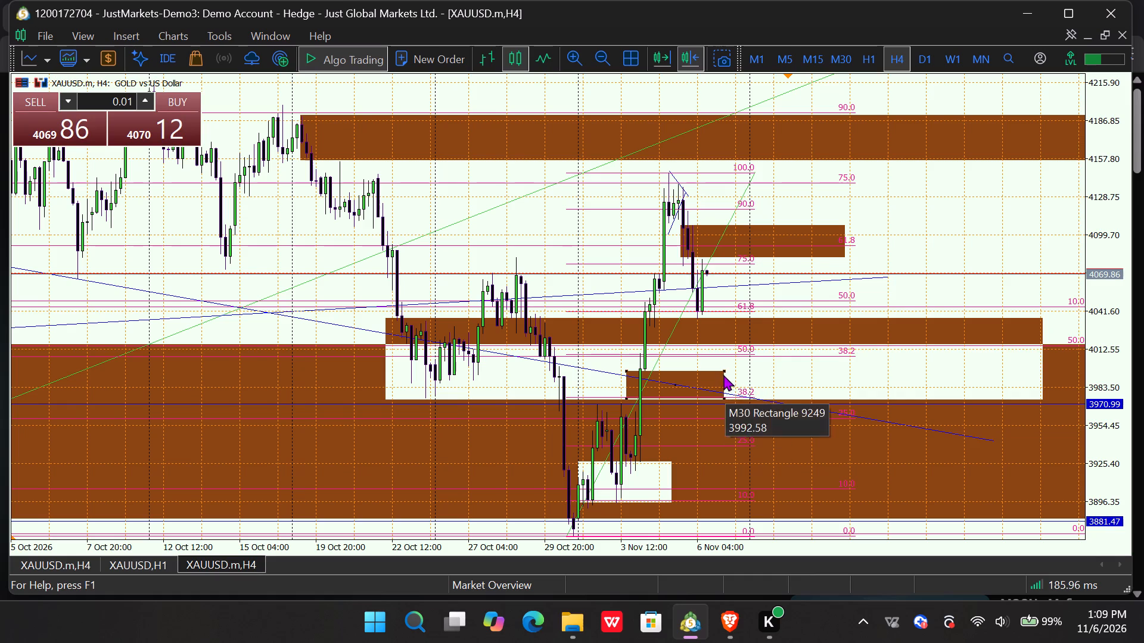
left_click_drag(723, 370, 893, 371)
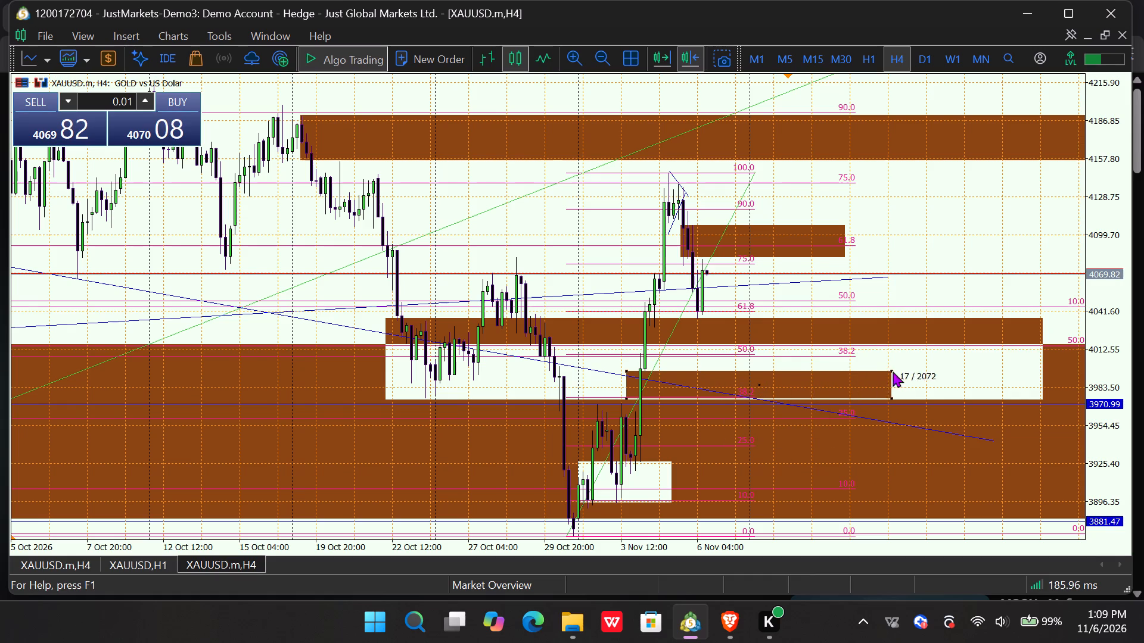
left_click_drag(893, 371, 952, 373)
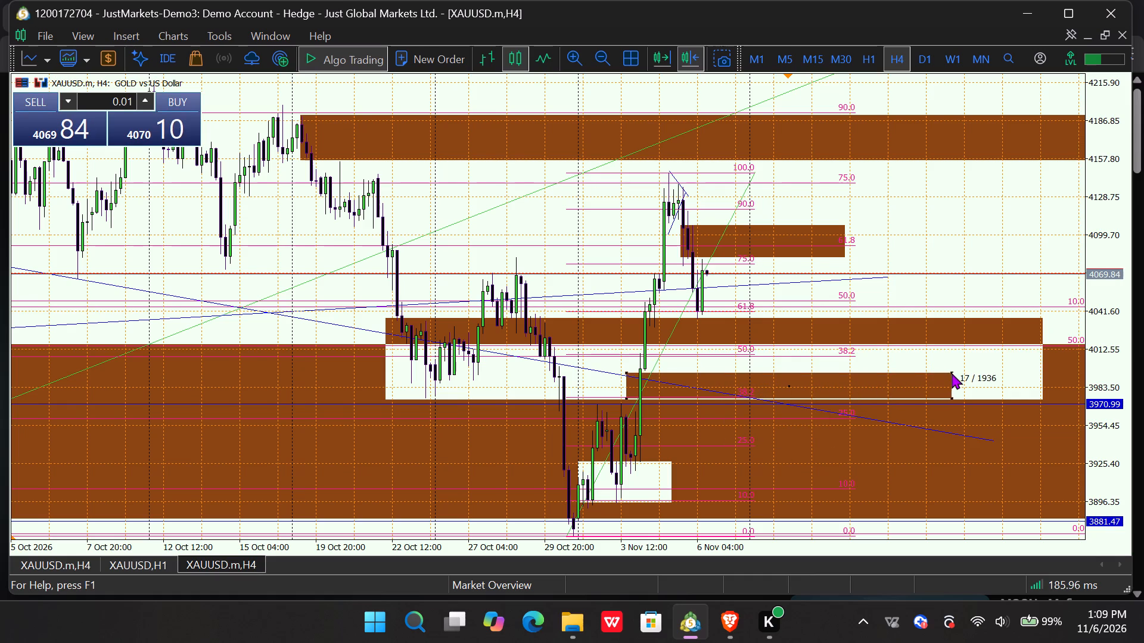
left_click_drag(952, 373, 953, 371)
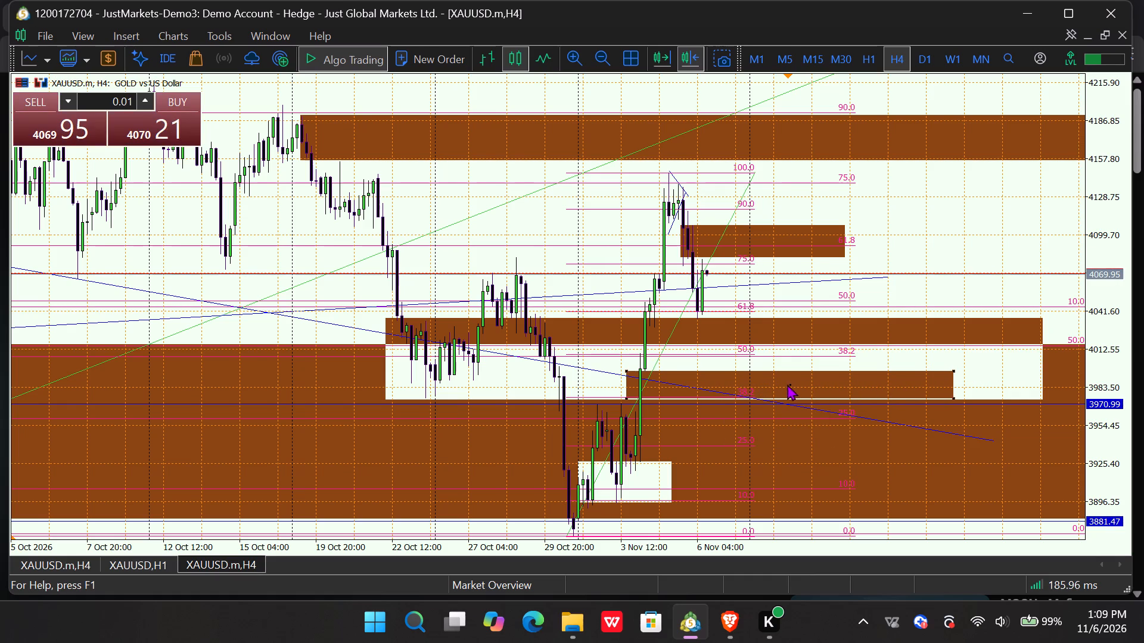
left_click(786, 384)
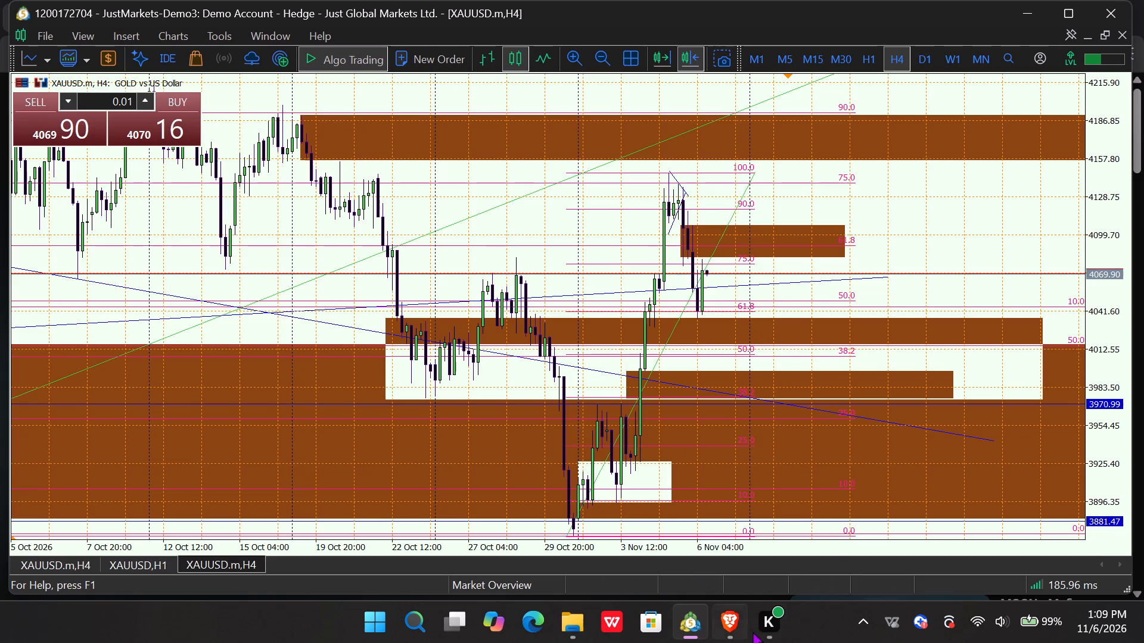